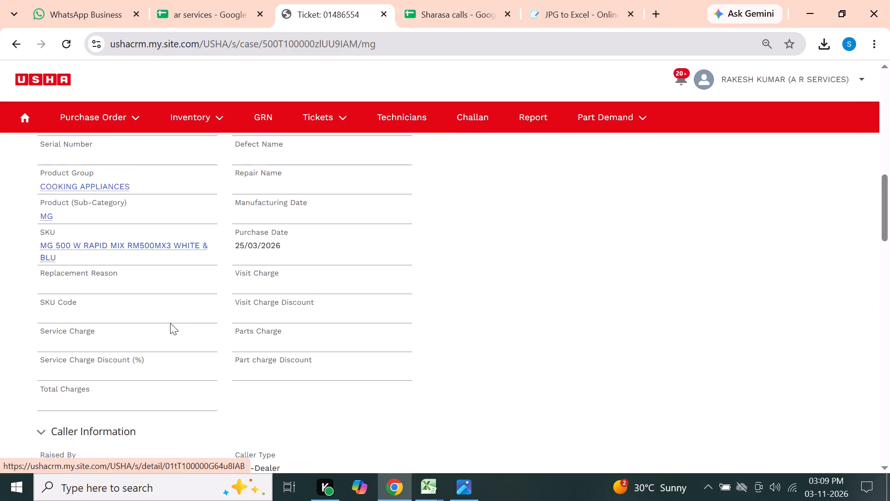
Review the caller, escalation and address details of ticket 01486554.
{"action": "scroll", "coordinate": [170, 329], "scroll_direction": "down", "scroll_amount": 4}
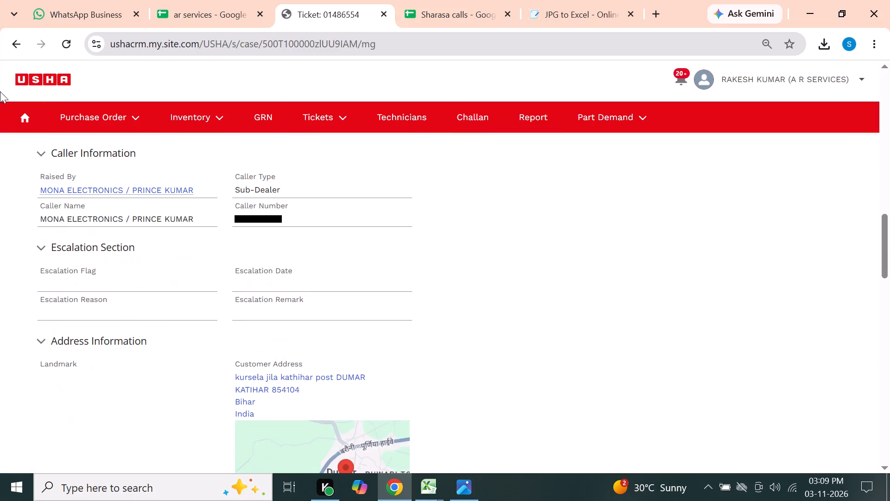
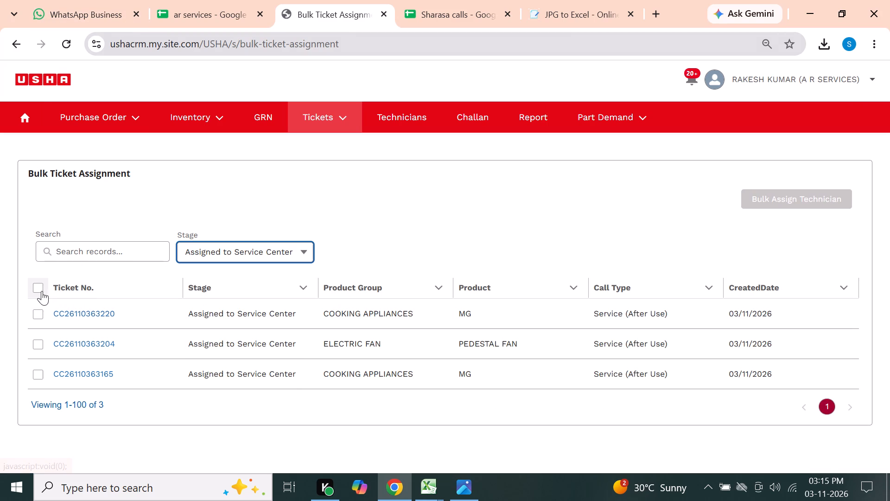
Start bulk technician assignment for the selected tickets with service center A R SERVICES and today's date as the schedule date.
{"action": "left_click", "coordinate": [795, 206]}
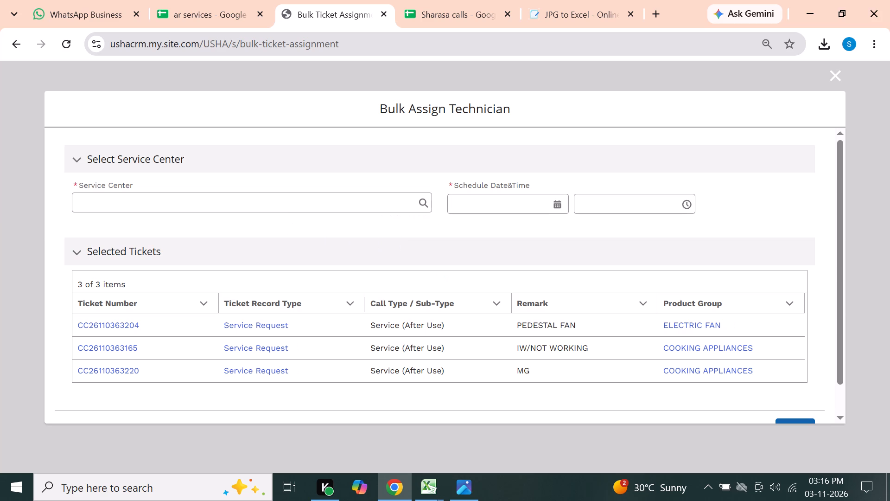
{"action": "left_click", "coordinate": [286, 202]}
{"action": "left_click", "coordinate": [288, 231]}
{"action": "left_click", "coordinate": [559, 205]}
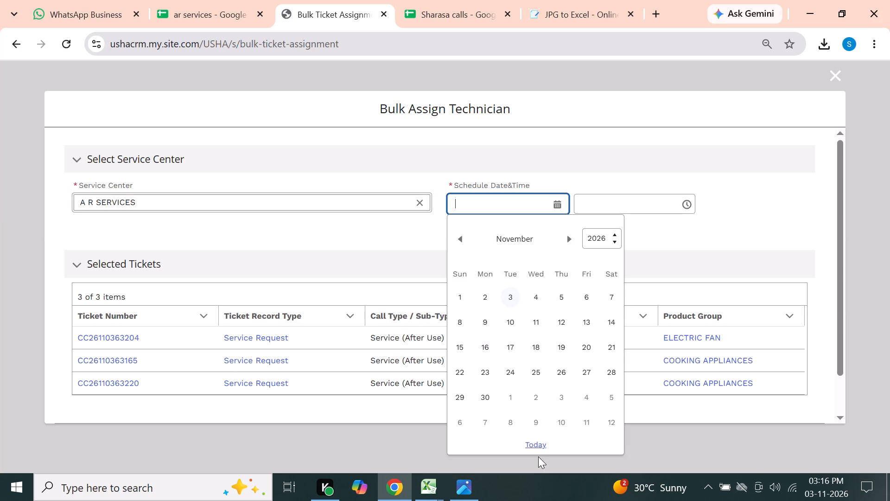
{"action": "left_click", "coordinate": [536, 445]}
{"action": "scroll", "coordinate": [779, 302], "scroll_direction": "down", "scroll_amount": 4}
{"action": "left_click", "coordinate": [802, 395]}
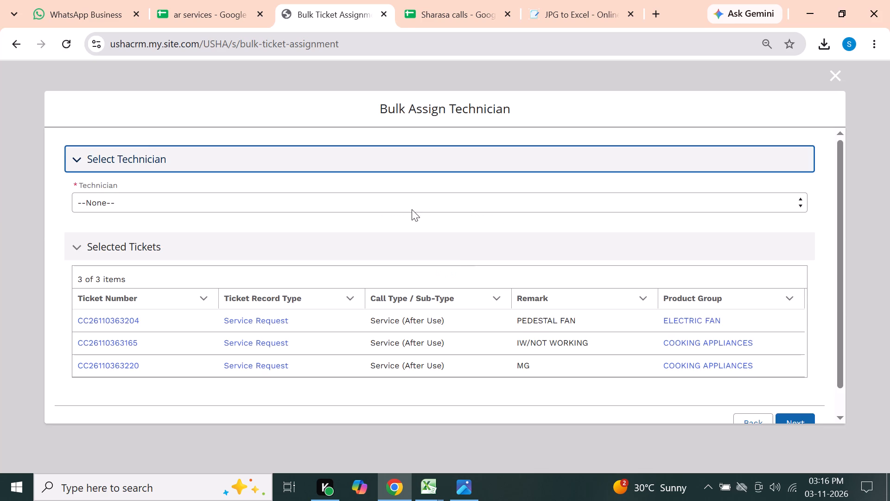
Choose the technician for the three selected tickets, complete the bulk assignment and dismiss the notifications.
{"action": "left_click", "coordinate": [411, 210]}
{"action": "left_click", "coordinate": [403, 282]}
{"action": "scroll", "coordinate": [693, 267], "scroll_direction": "down", "scroll_amount": 3}
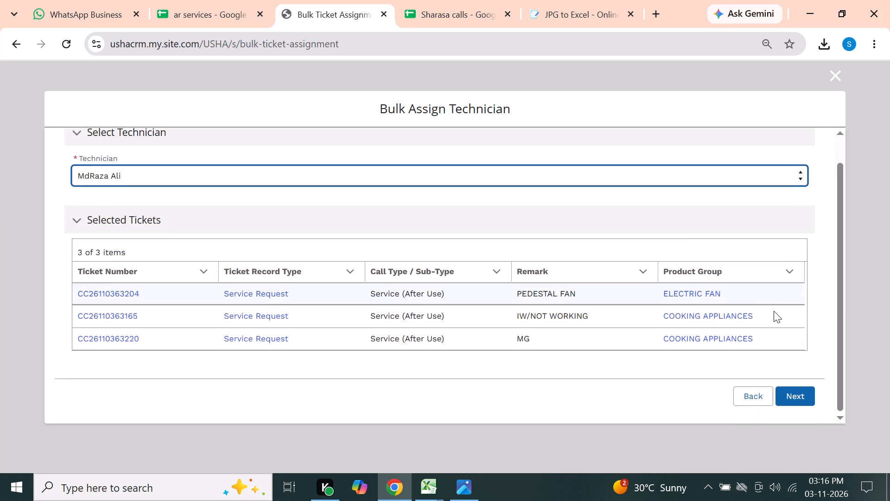
{"action": "left_click", "coordinate": [796, 398]}
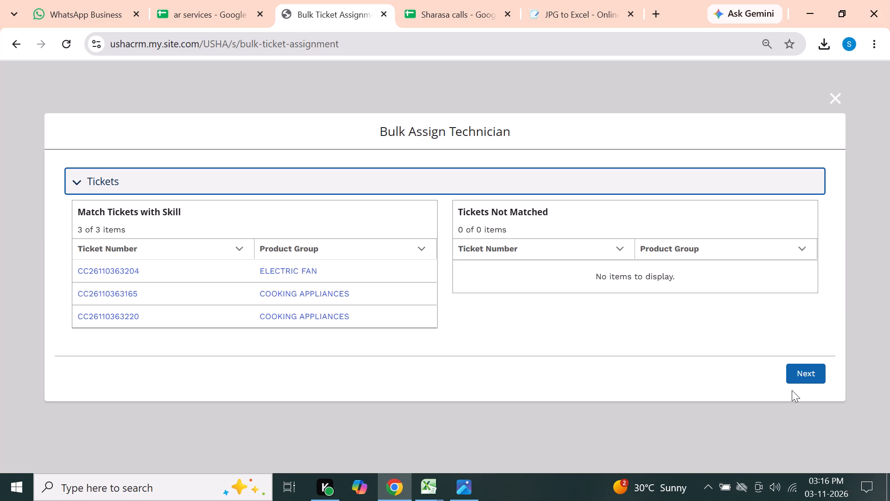
{"action": "left_click", "coordinate": [811, 374]}
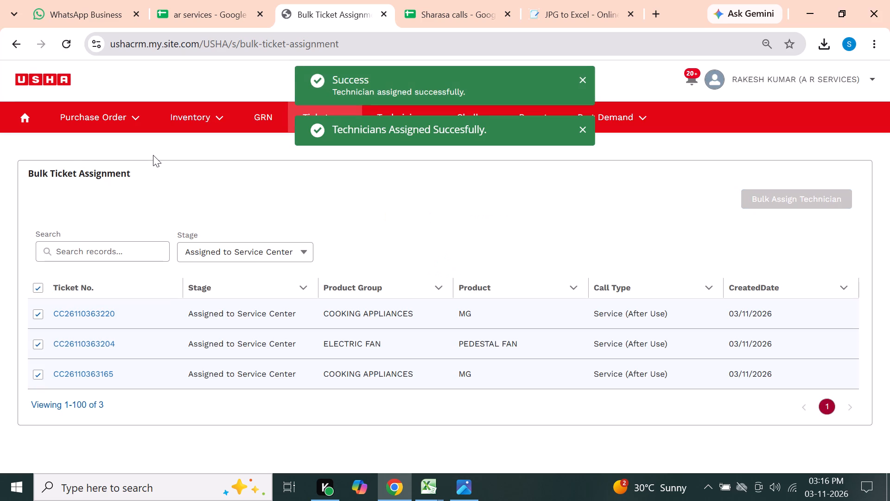
{"action": "left_click", "coordinate": [586, 128]}
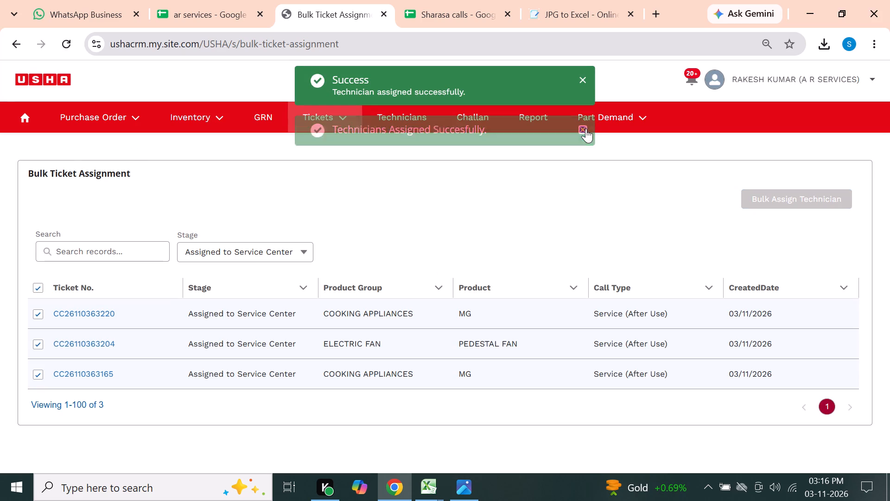
{"action": "left_click", "coordinate": [585, 76]}
Go to the portal home page and reopen Bulk Ticket Assignment to check the tickets' stage.
{"action": "left_click", "coordinate": [23, 119]}
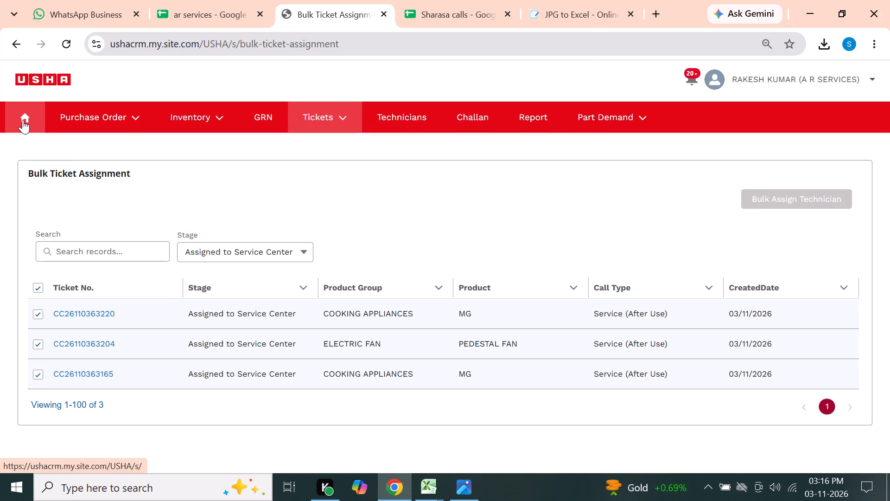
{"action": "left_click", "coordinate": [26, 119]}
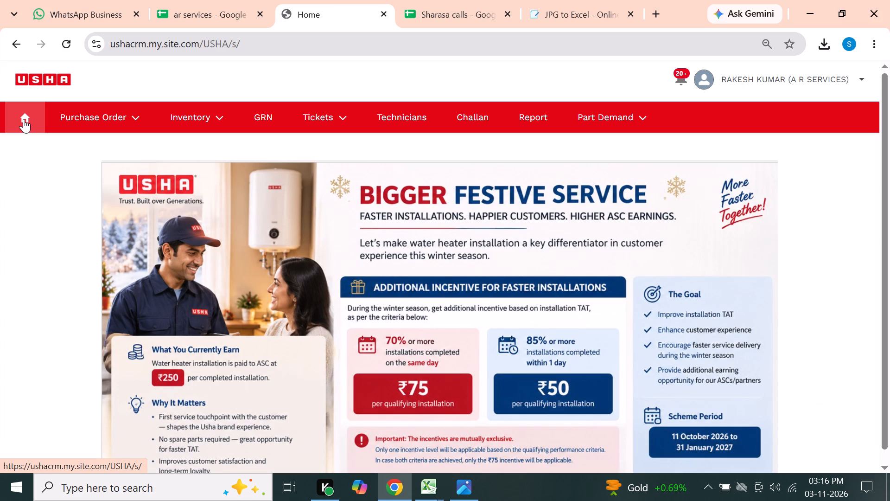
{"action": "left_click", "coordinate": [24, 120]}
{"action": "left_click", "coordinate": [25, 118]}
{"action": "left_click", "coordinate": [327, 109]}
{"action": "left_click", "coordinate": [347, 175]}
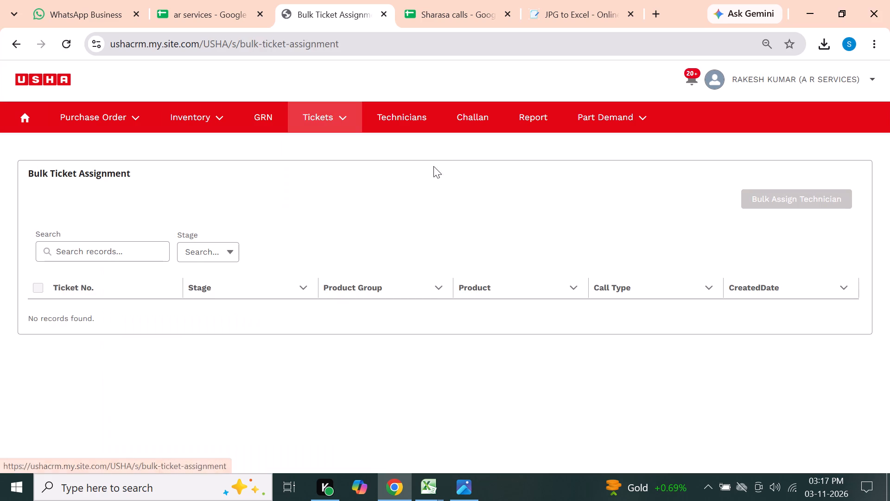
Export the Open Ticket Report as Details Only in Excel .xls format with ISO-8859-1 encoding.
{"action": "left_click", "coordinate": [533, 113]}
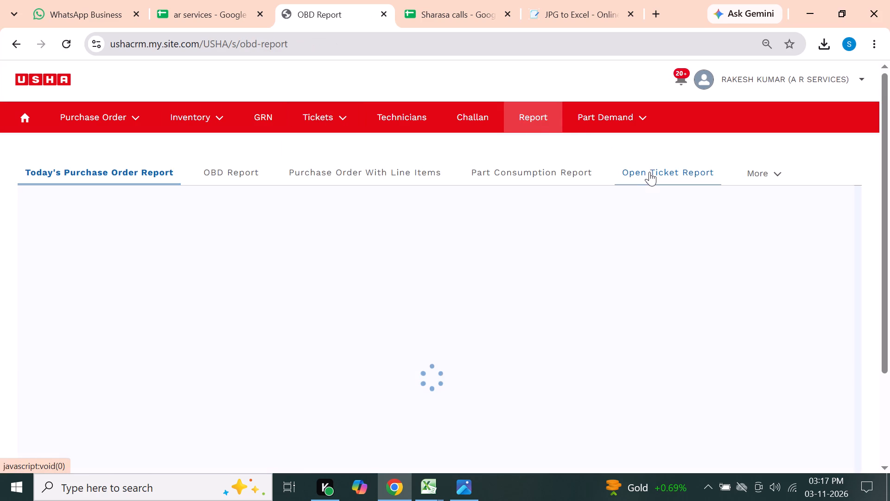
{"action": "left_click", "coordinate": [649, 172]}
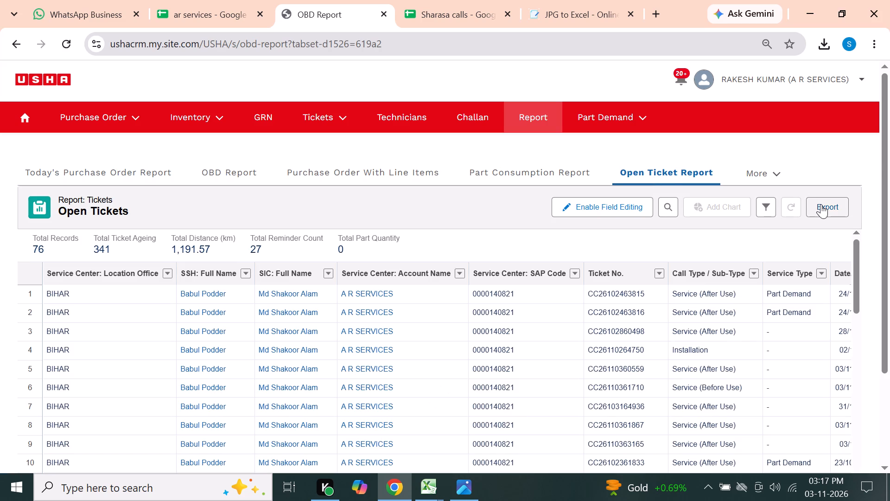
{"action": "left_click", "coordinate": [821, 204]}
{"action": "left_click", "coordinate": [177, 231]}
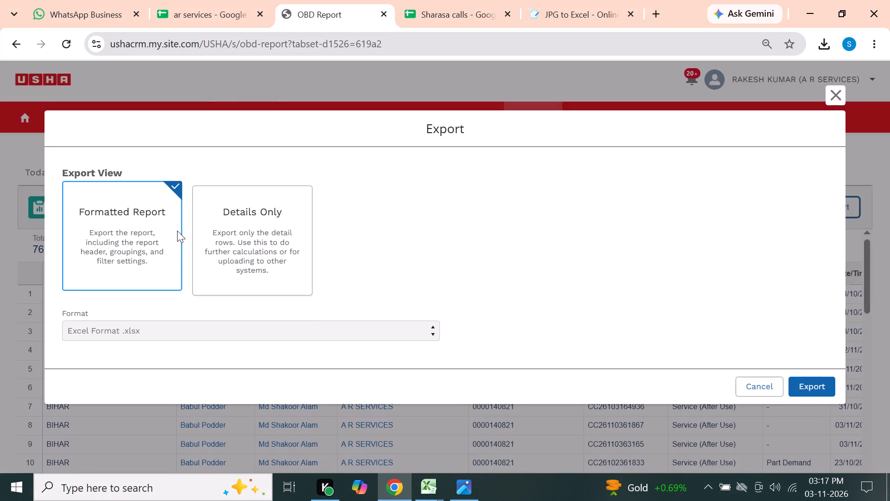
{"action": "left_click", "coordinate": [215, 231]}
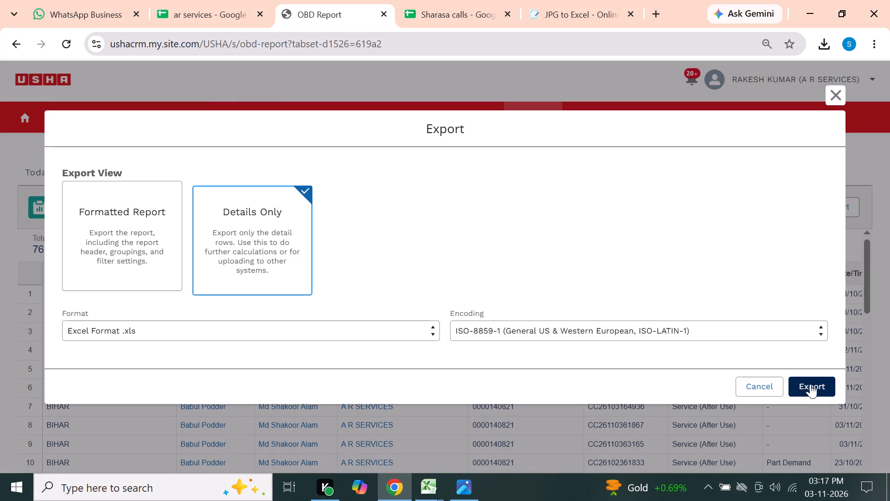
{"action": "left_click", "coordinate": [811, 385]}
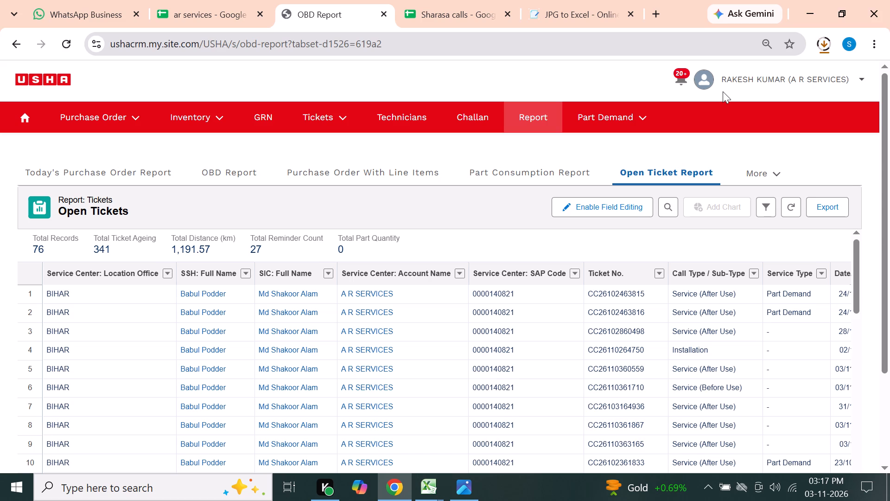
Open the newly downloaded Open Tickets export file.
{"action": "left_click", "coordinate": [723, 85]}
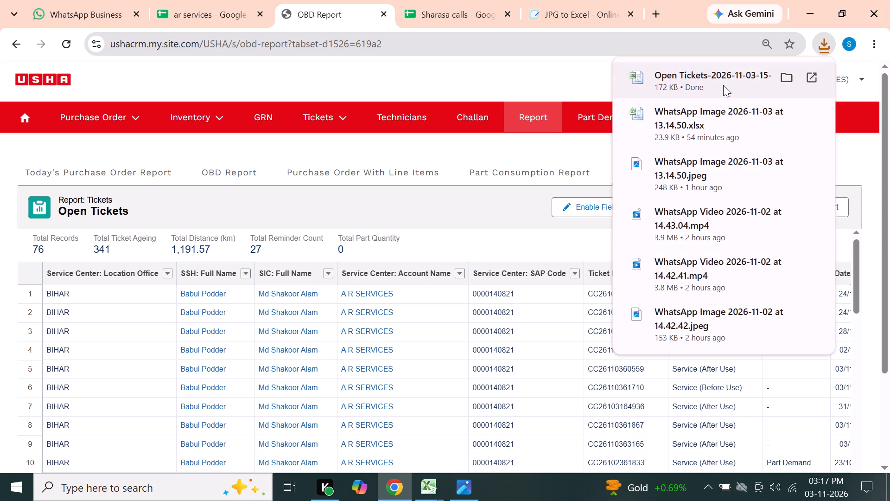
{"action": "left_click", "coordinate": [723, 85]}
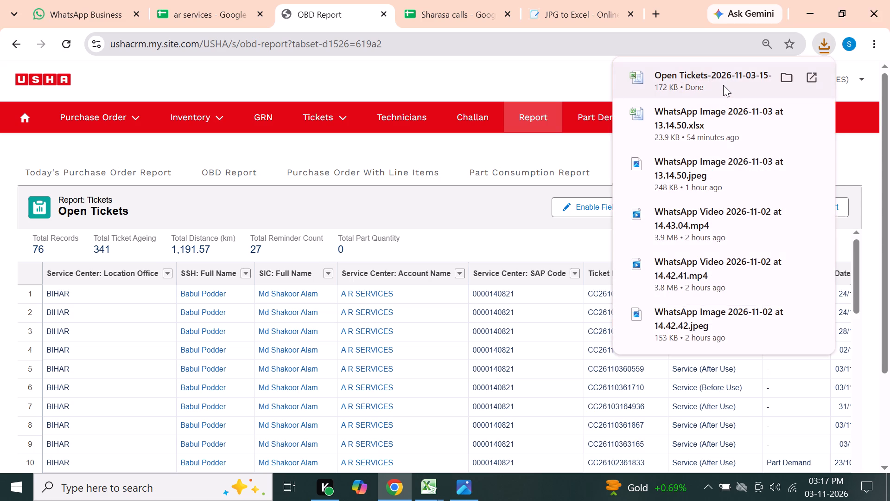
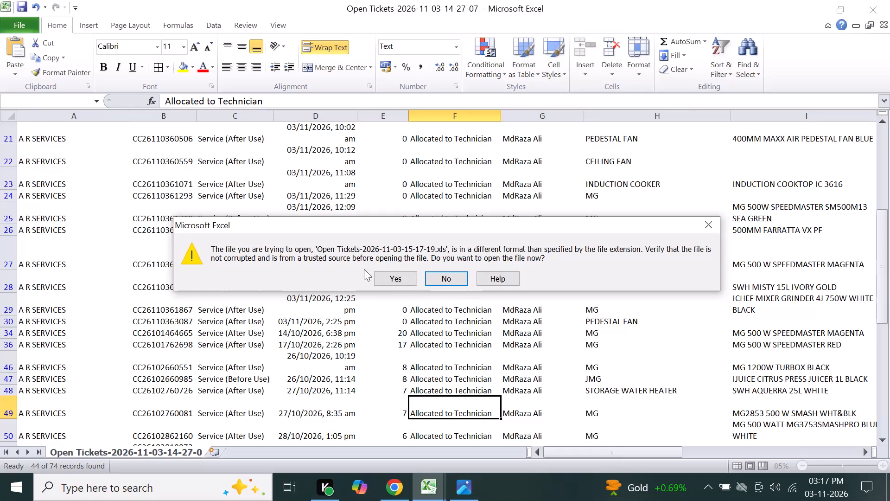
{"action": "left_click", "coordinate": [402, 276]}
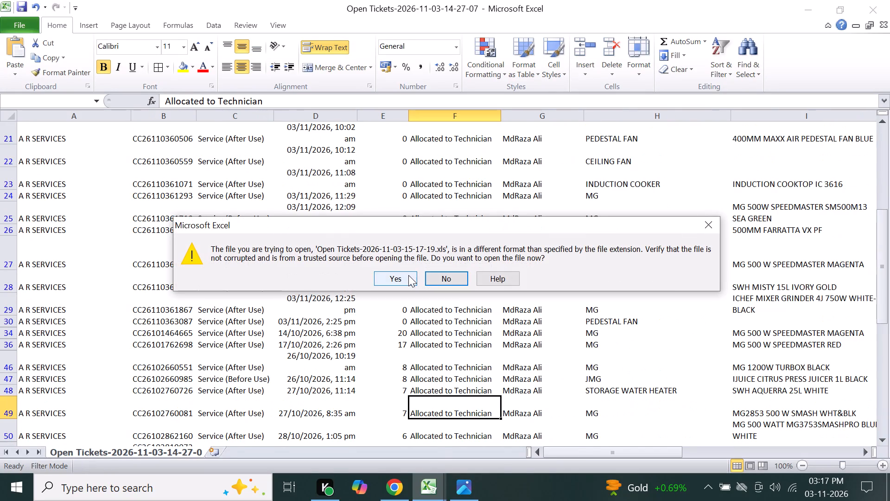
{"action": "left_click", "coordinate": [408, 275]}
{"action": "left_click", "coordinate": [213, 191]}
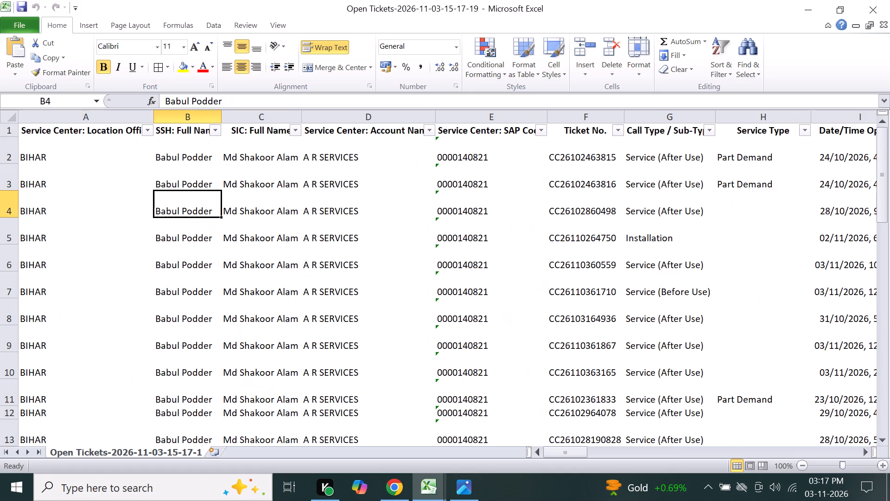
Delete the Service Center Location Office, SSH, SIC, SAP Code and Service Type columns from the export.
{"action": "left_click_drag", "start_coordinate": [112, 119], "coordinate": [267, 181]}
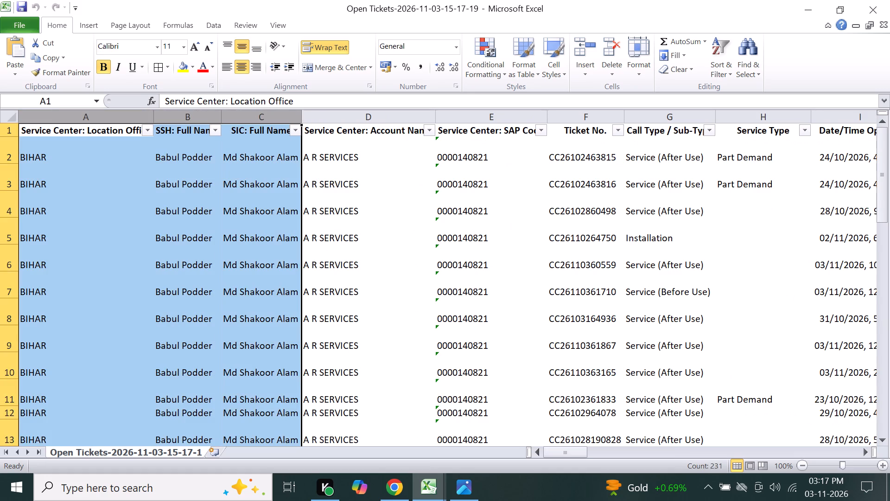
{"action": "right_click", "coordinate": [146, 249]}
{"action": "left_click", "coordinate": [196, 350]}
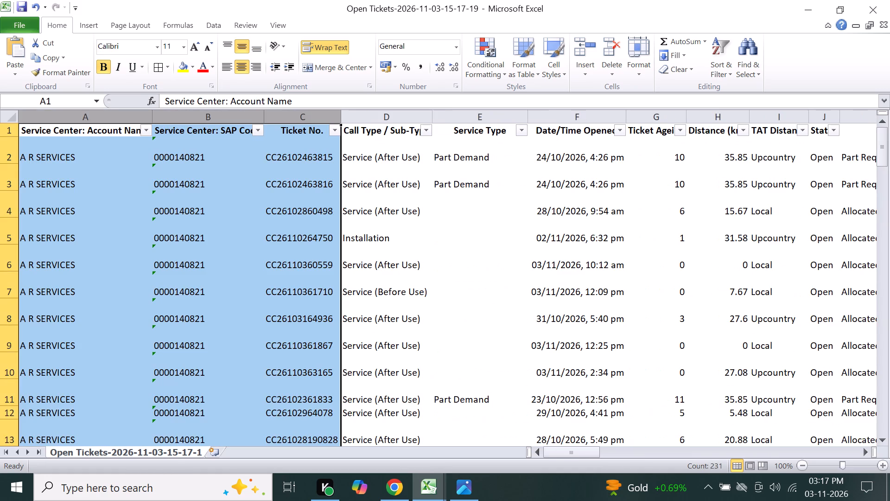
{"action": "left_click", "coordinate": [205, 119]}
{"action": "right_click", "coordinate": [205, 118]}
{"action": "left_click", "coordinate": [230, 227]}
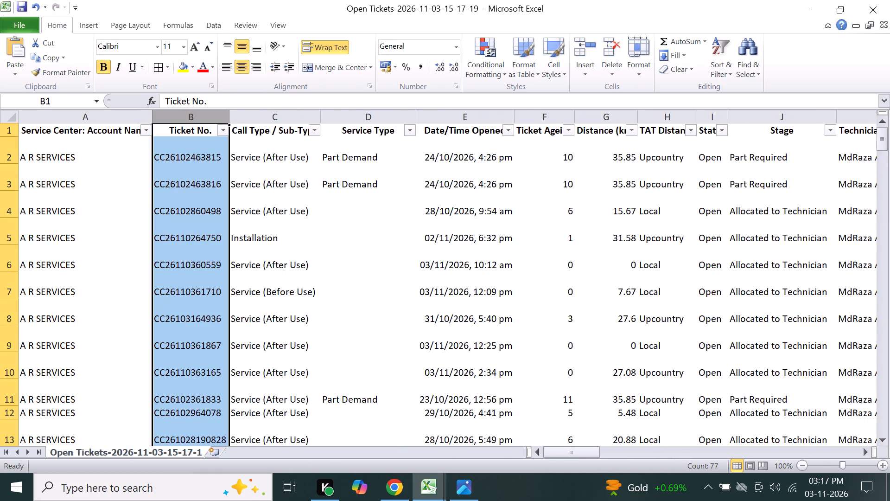
{"action": "left_click", "coordinate": [356, 117]}
{"action": "right_click", "coordinate": [356, 117]}
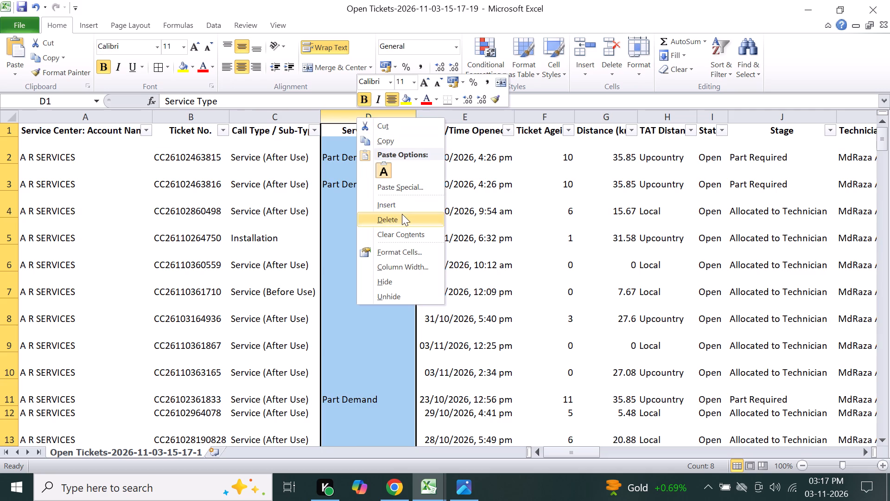
{"action": "left_click", "coordinate": [402, 214]}
Delete the Distance, TAT Distance, Status, Technician Observation, Check-In Datetime and Product Group columns.
{"action": "left_click_drag", "start_coordinate": [509, 116], "coordinate": [642, 180]}
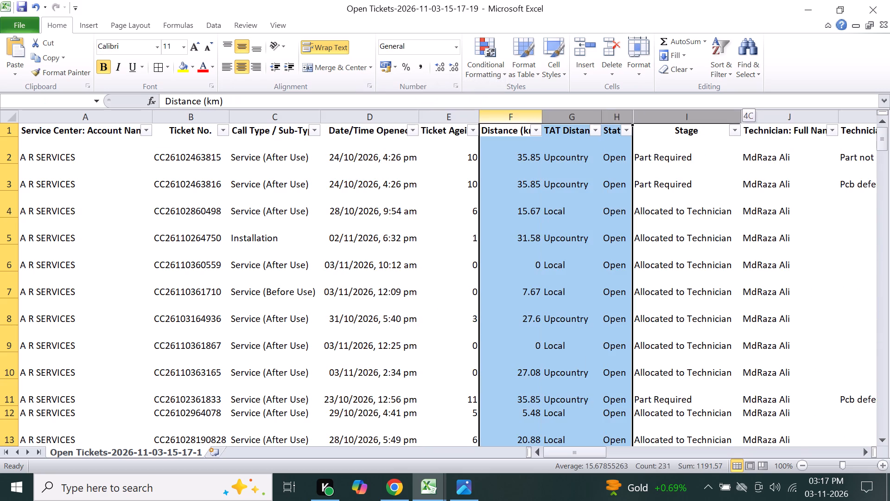
{"action": "left_click_drag", "start_coordinate": [642, 180], "coordinate": [615, 187]}
{"action": "right_click", "coordinate": [587, 189]}
{"action": "left_click_drag", "start_coordinate": [622, 299], "coordinate": [624, 295]}
{"action": "left_click_drag", "start_coordinate": [732, 117], "coordinate": [888, 169]}
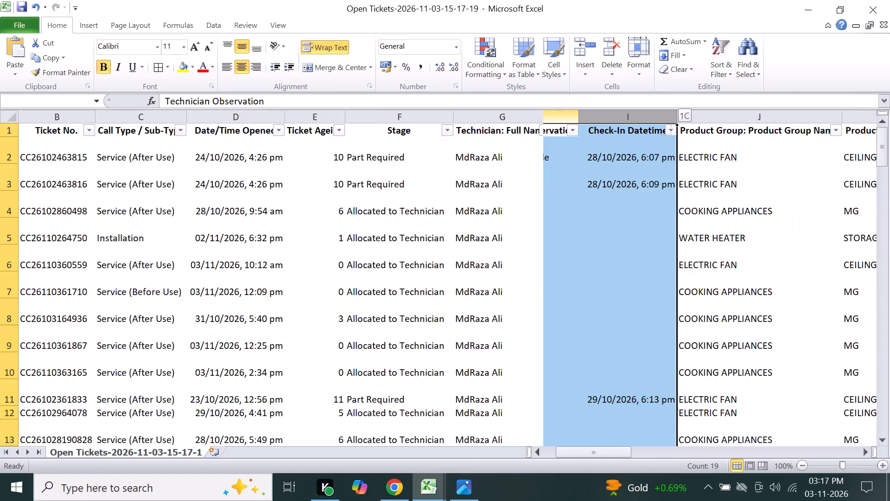
{"action": "left_click_drag", "start_coordinate": [888, 169], "coordinate": [744, 206]}
{"action": "right_click", "coordinate": [633, 211]}
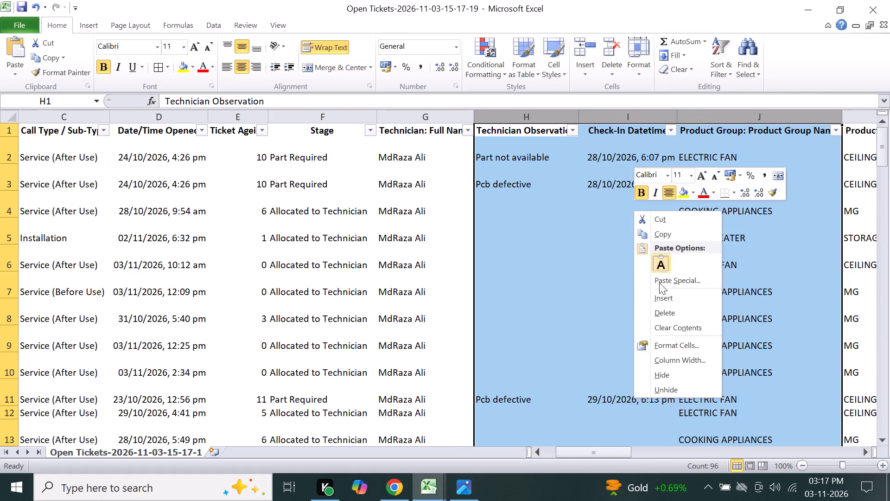
{"action": "left_click", "coordinate": [662, 312]}
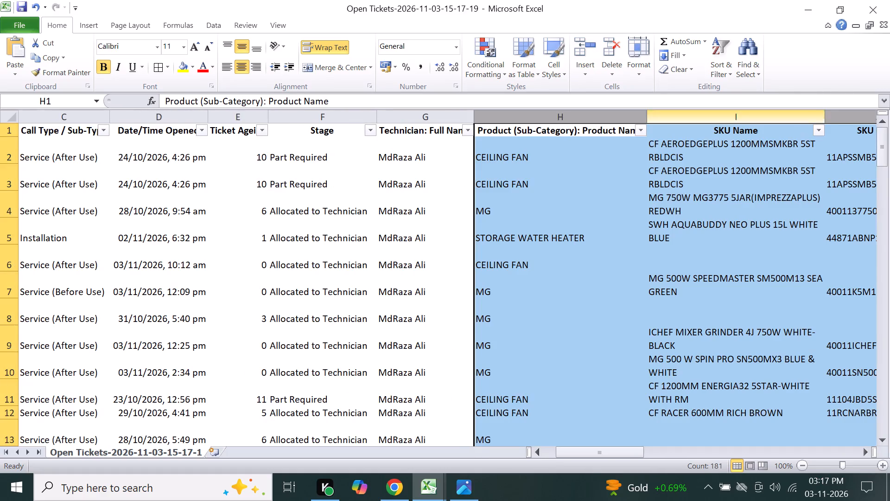
Delete the columns from SKU Code through Reason For Manual Entry, along with the contact Email Id column.
{"action": "left_click_drag", "start_coordinate": [862, 112], "coordinate": [552, 197]}
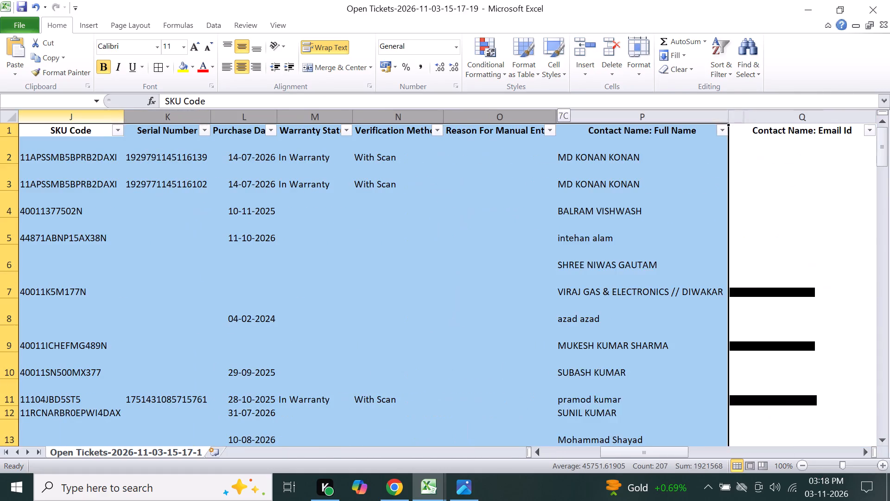
{"action": "left_click_drag", "start_coordinate": [552, 197], "coordinate": [485, 197]}
{"action": "right_click", "coordinate": [376, 199]}
{"action": "left_click", "coordinate": [409, 295]}
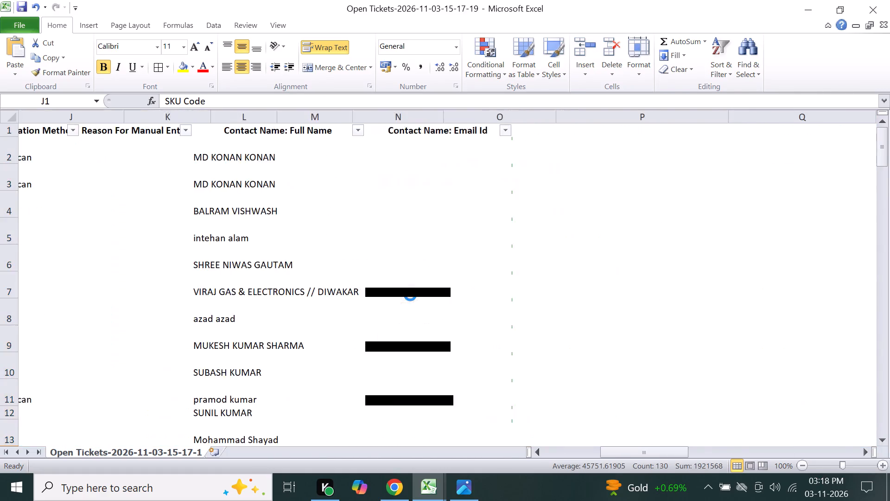
{"action": "left_click", "coordinate": [231, 116]}
{"action": "right_click", "coordinate": [231, 116]}
{"action": "left_click", "coordinate": [271, 212]}
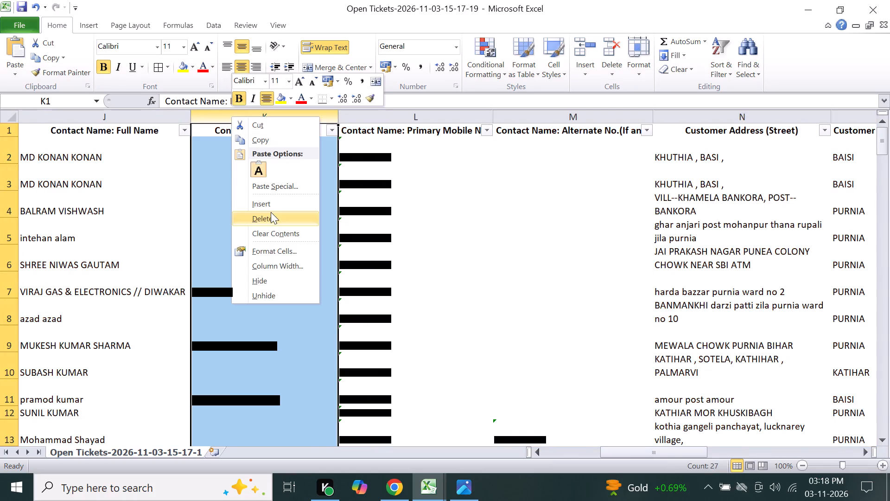
Narrow the contact's Primary Mobile No. and Alternate No. columns.
{"action": "left_click_drag", "start_coordinate": [350, 118], "coordinate": [310, 166]}
{"action": "left_click_drag", "start_coordinate": [471, 113], "coordinate": [432, 187]}
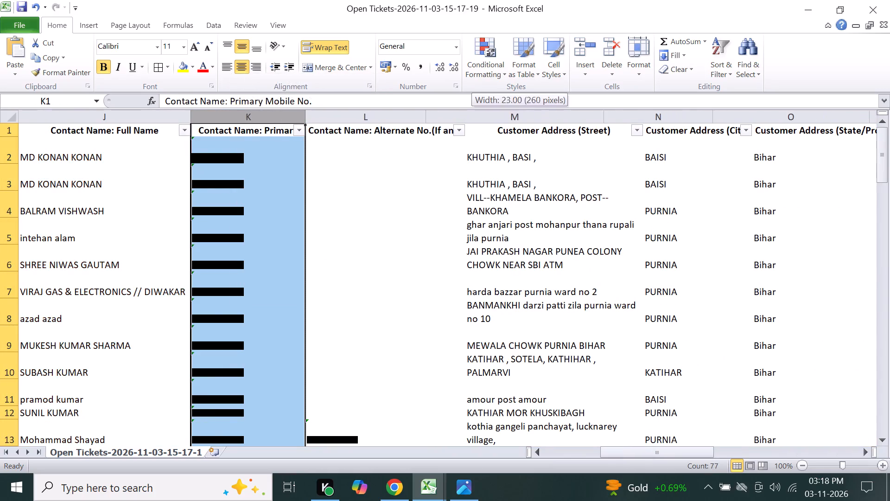
{"action": "left_click_drag", "start_coordinate": [432, 187], "coordinate": [411, 231]}
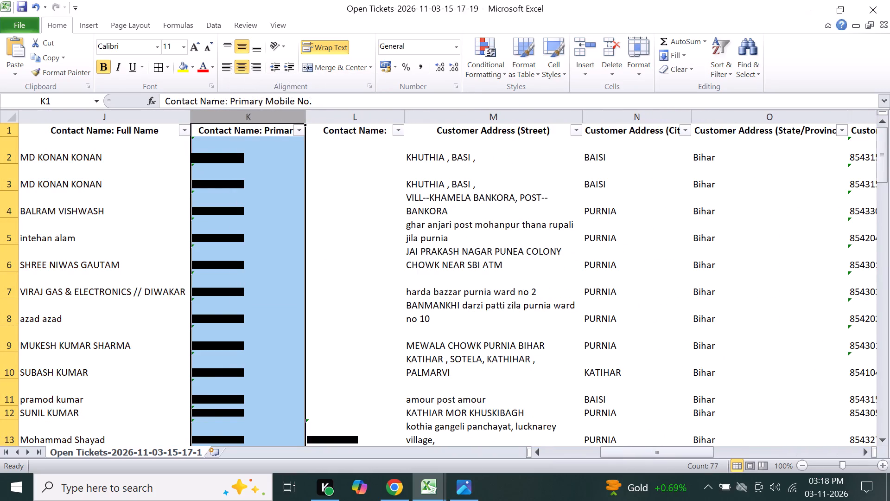
Delete all columns from Reminder Count through Replacement Reason, keeping the Remark column.
{"action": "left_click_drag", "start_coordinate": [664, 452], "coordinate": [715, 446]}
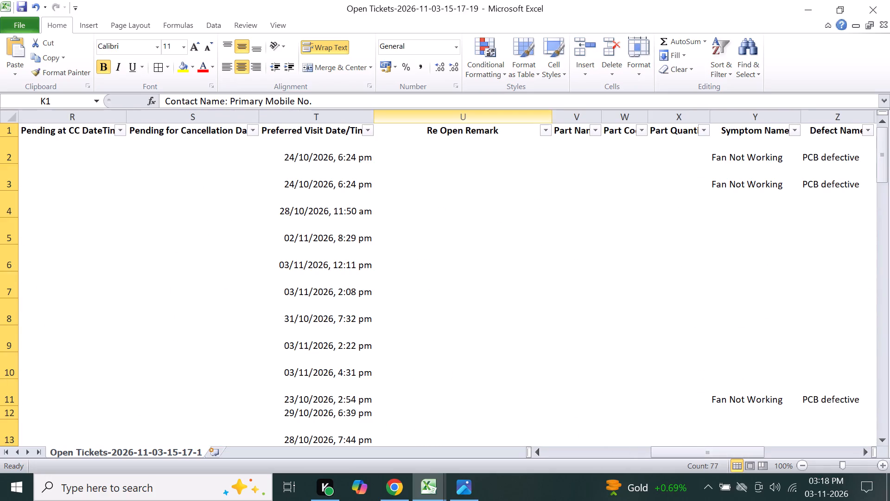
{"action": "left_click_drag", "start_coordinate": [502, 119], "coordinate": [572, 139]}
{"action": "left_click_drag", "start_coordinate": [683, 455], "coordinate": [666, 459]}
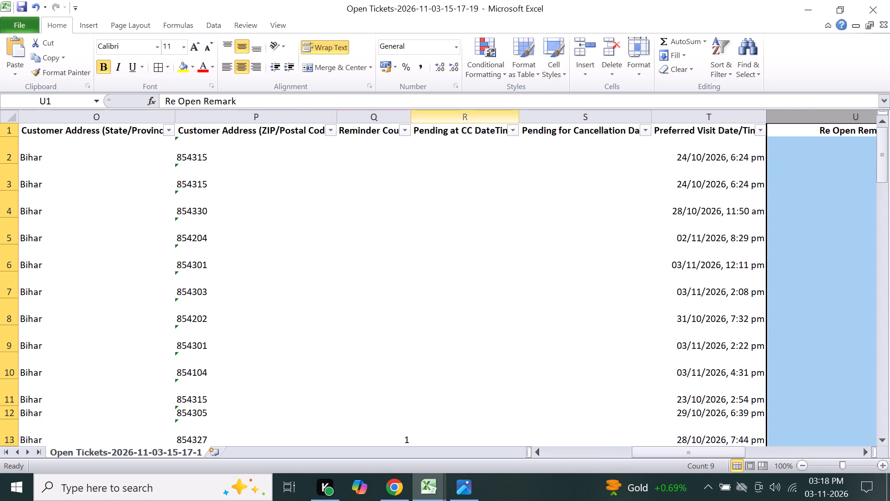
{"action": "left_click", "coordinate": [373, 124]}
{"action": "left_click", "coordinate": [373, 123]}
{"action": "left_click_drag", "start_coordinate": [374, 118], "coordinate": [817, 236]}
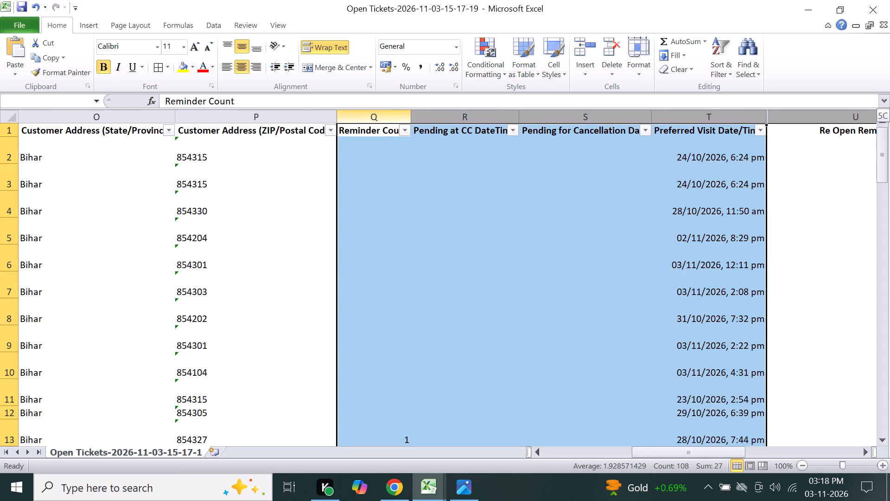
{"action": "left_click_drag", "start_coordinate": [817, 236], "coordinate": [213, 276]}
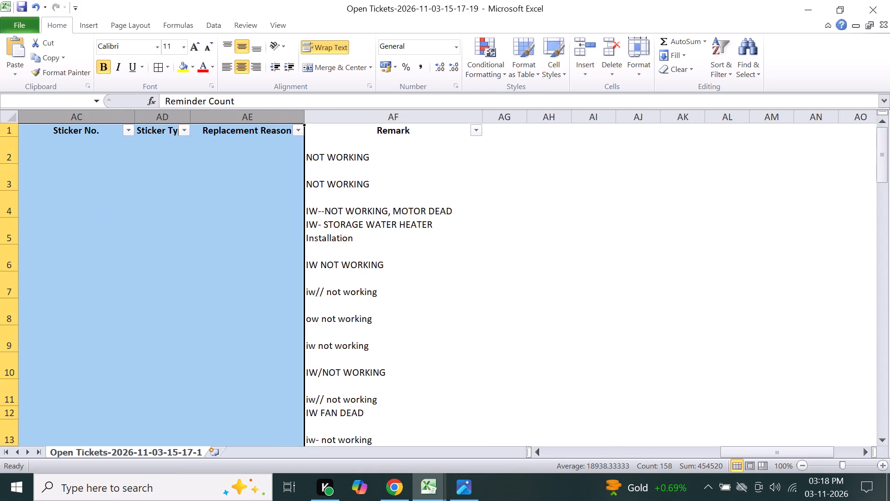
{"action": "right_click", "coordinate": [206, 253]}
{"action": "left_click", "coordinate": [240, 352]}
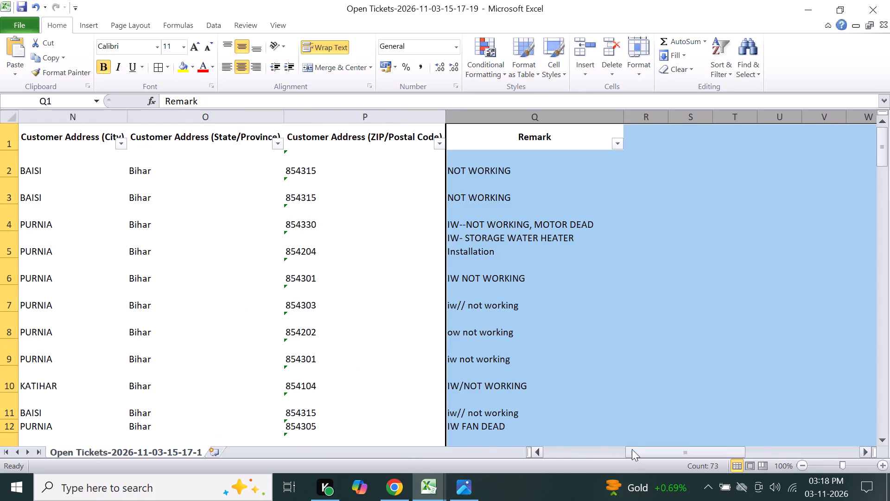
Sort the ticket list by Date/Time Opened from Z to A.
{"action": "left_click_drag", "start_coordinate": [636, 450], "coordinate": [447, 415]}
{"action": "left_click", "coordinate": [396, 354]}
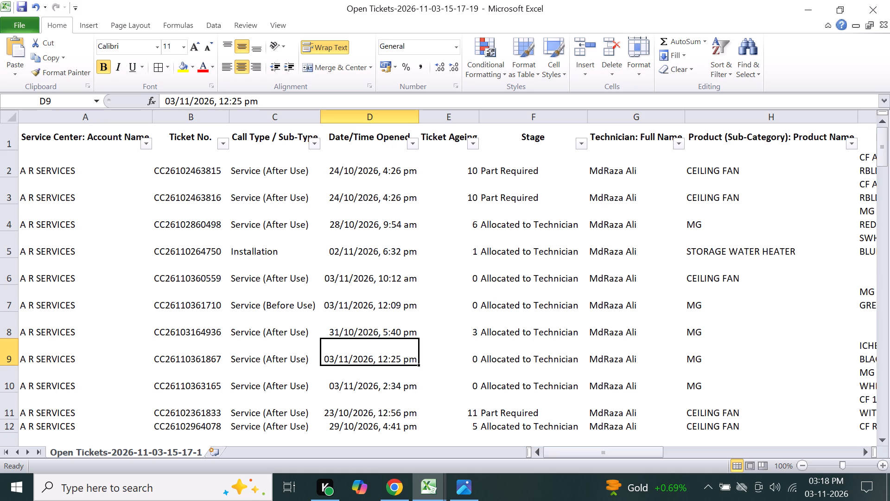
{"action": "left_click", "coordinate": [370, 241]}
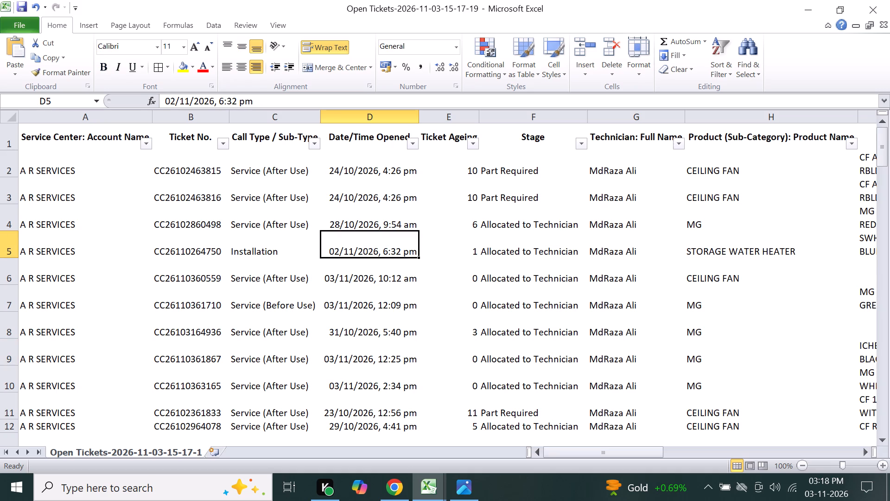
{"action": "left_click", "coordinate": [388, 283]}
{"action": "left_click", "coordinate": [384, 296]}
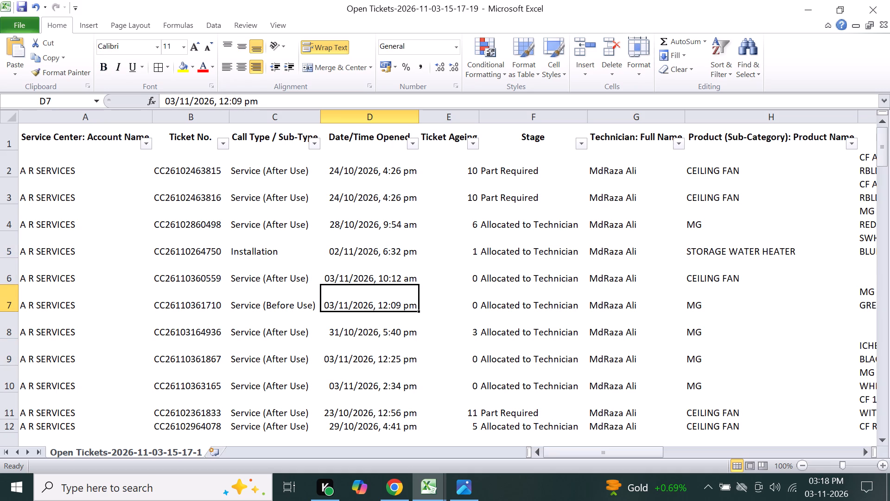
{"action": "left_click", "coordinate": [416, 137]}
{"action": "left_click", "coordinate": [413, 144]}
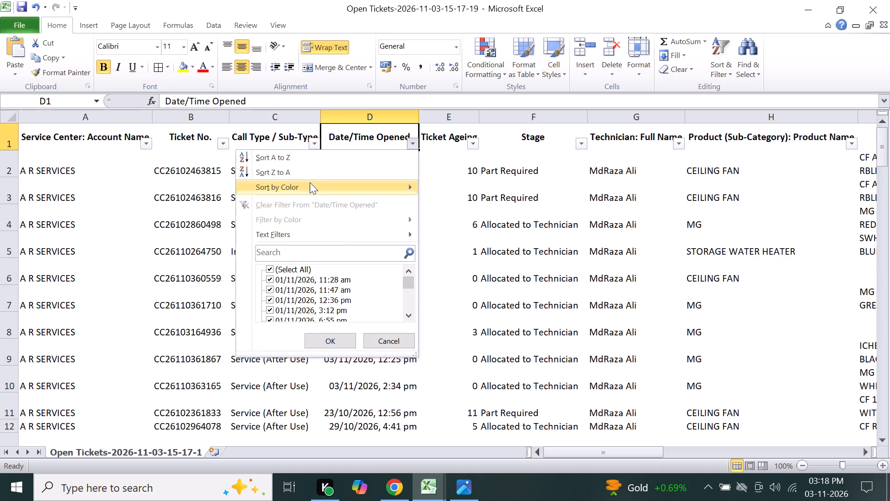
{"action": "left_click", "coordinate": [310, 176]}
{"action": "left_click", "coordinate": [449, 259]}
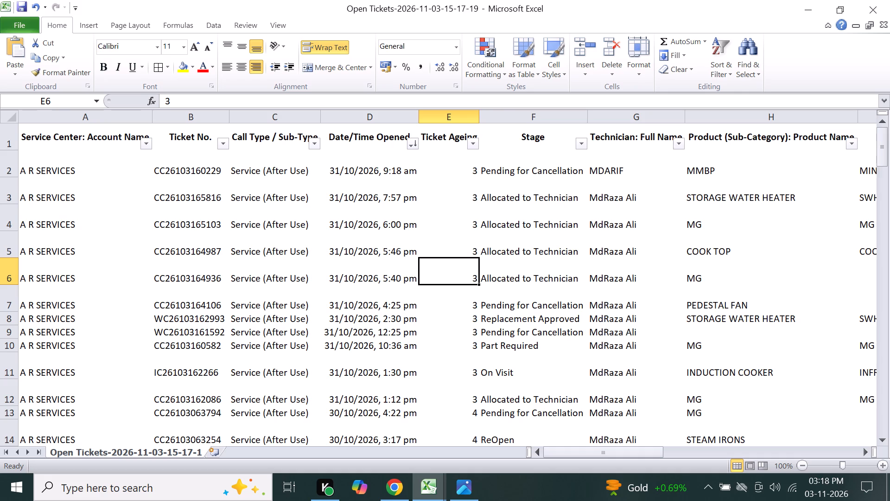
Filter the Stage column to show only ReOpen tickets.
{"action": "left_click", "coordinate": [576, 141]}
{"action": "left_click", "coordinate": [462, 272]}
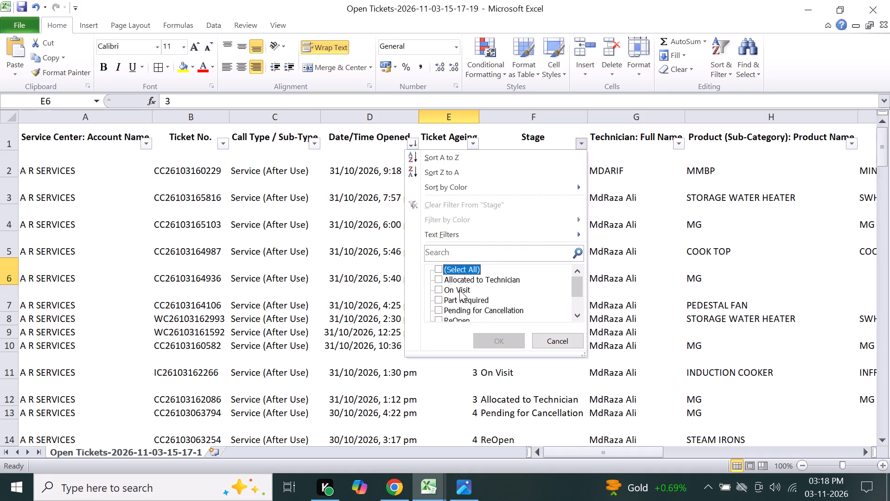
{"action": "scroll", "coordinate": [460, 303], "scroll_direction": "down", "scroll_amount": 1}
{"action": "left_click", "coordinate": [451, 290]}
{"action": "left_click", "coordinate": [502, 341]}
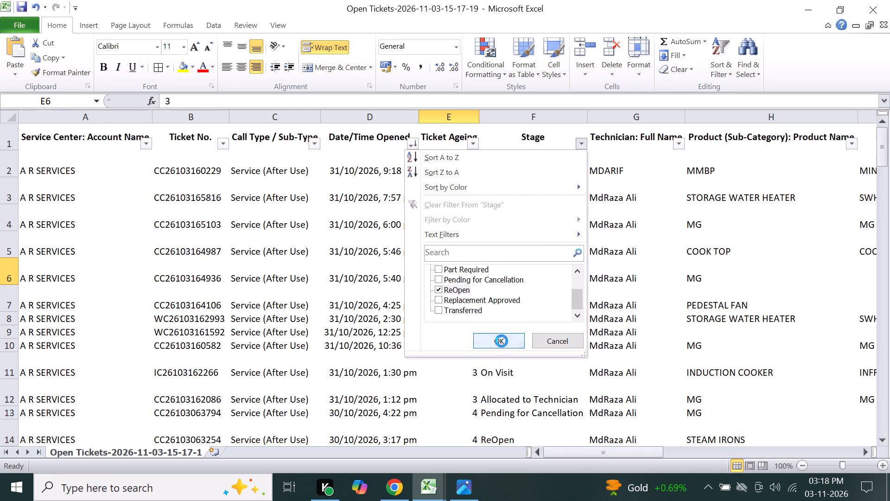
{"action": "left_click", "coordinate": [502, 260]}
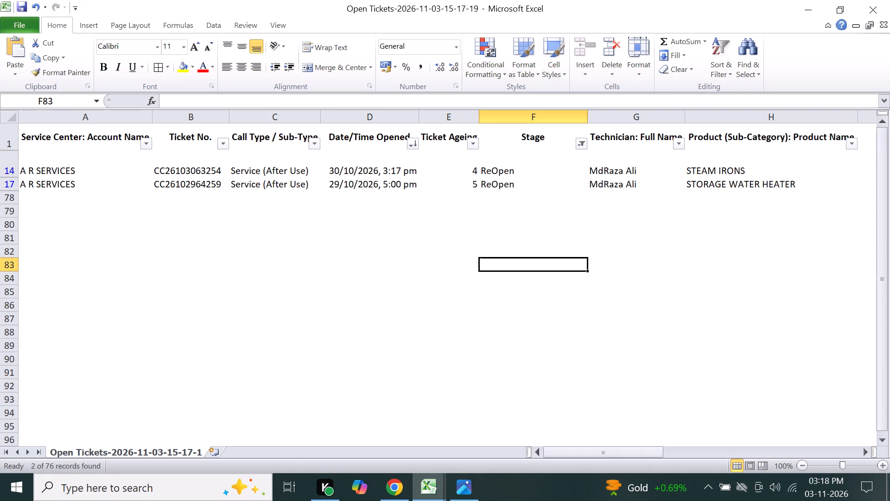
Change the Stage filter to show only Allocated to Technician tickets.
{"action": "left_click", "coordinate": [583, 145]}
{"action": "left_click", "coordinate": [455, 319]}
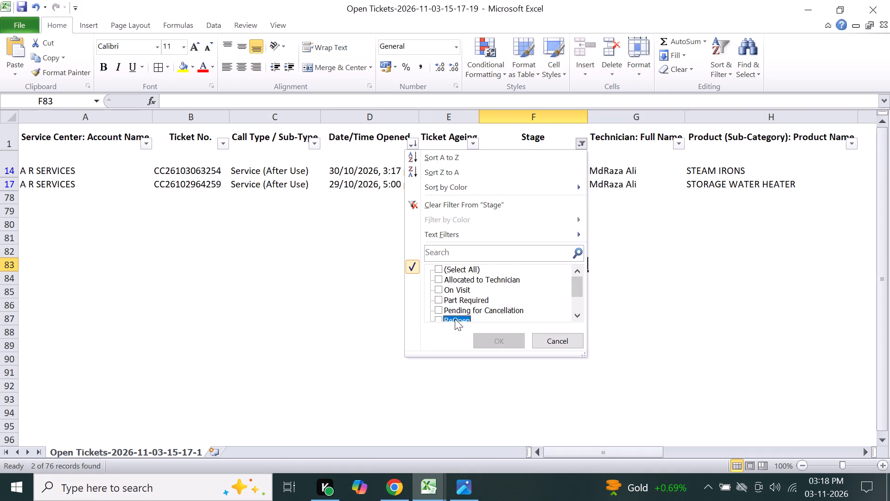
{"action": "left_click", "coordinate": [438, 272]}
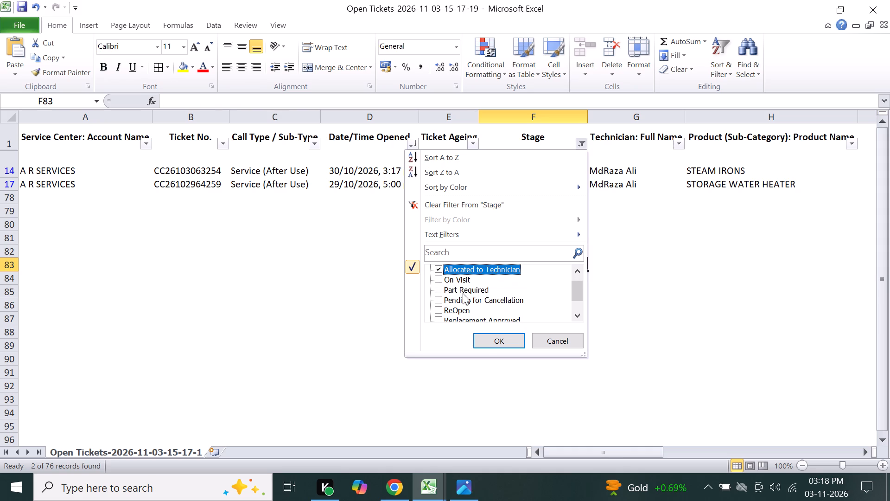
{"action": "left_click", "coordinate": [492, 341]}
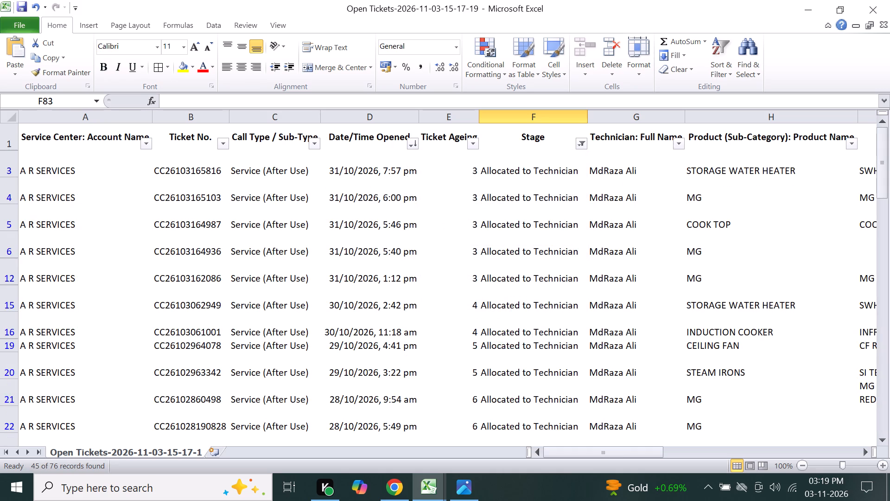
Sort the filtered tickets by Date/Time Opened from A to Z and look through the sorted list.
{"action": "left_click", "coordinate": [424, 219]}
{"action": "scroll", "coordinate": [331, 240], "scroll_direction": "down", "scroll_amount": 8}
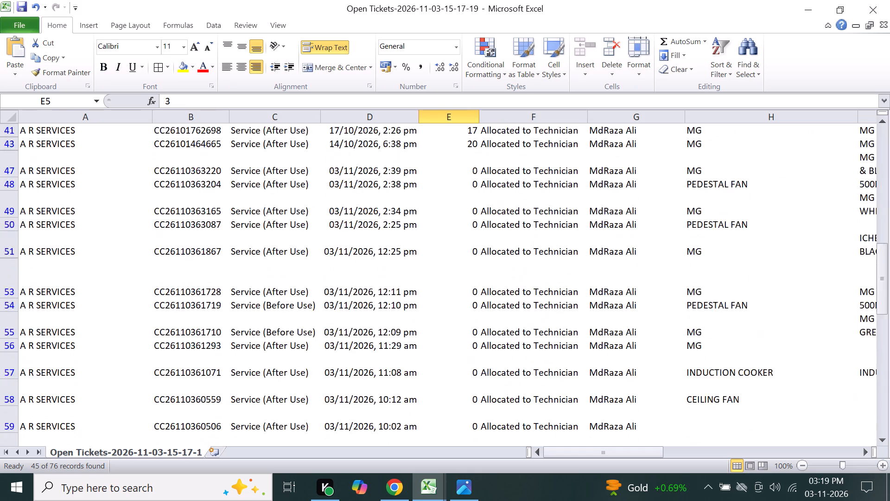
{"action": "scroll", "coordinate": [331, 240], "scroll_direction": "down", "scroll_amount": 1}
{"action": "scroll", "coordinate": [331, 240], "scroll_direction": "up", "scroll_amount": 7}
{"action": "scroll", "coordinate": [413, 148], "scroll_direction": "up", "scroll_amount": 5}
{"action": "left_click", "coordinate": [413, 148]}
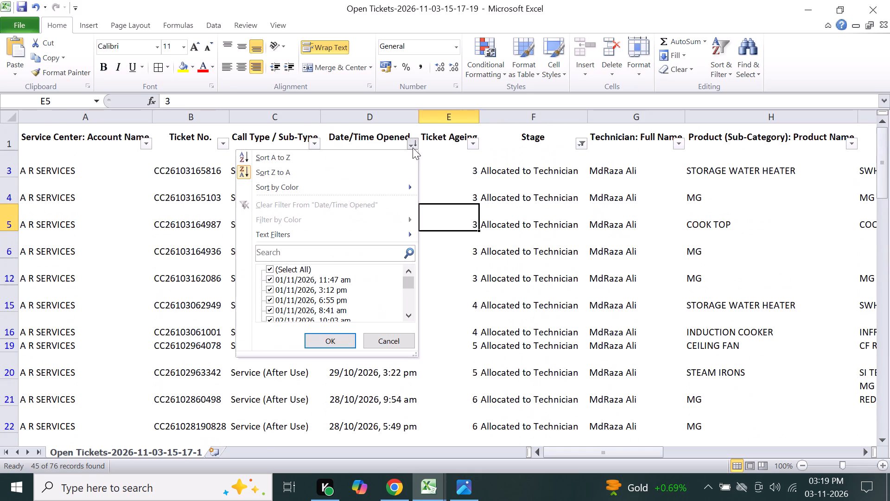
{"action": "left_click", "coordinate": [331, 161]}
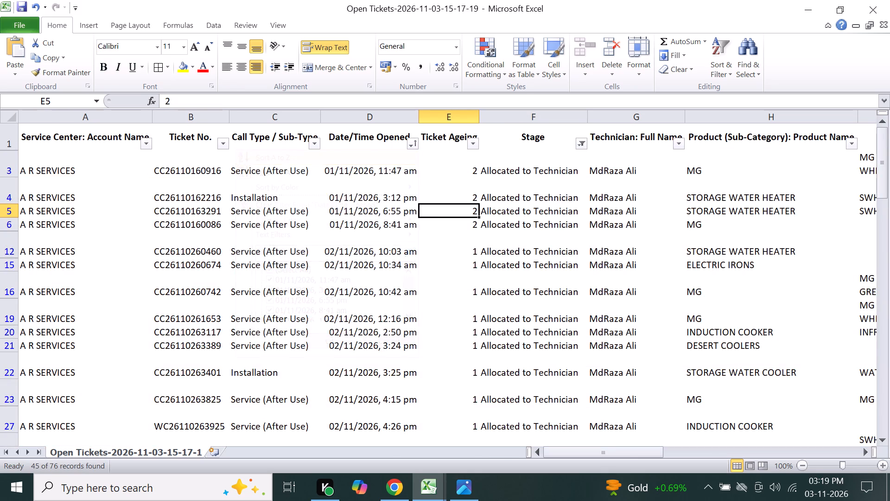
{"action": "scroll", "coordinate": [338, 230], "scroll_direction": "down", "scroll_amount": 13}
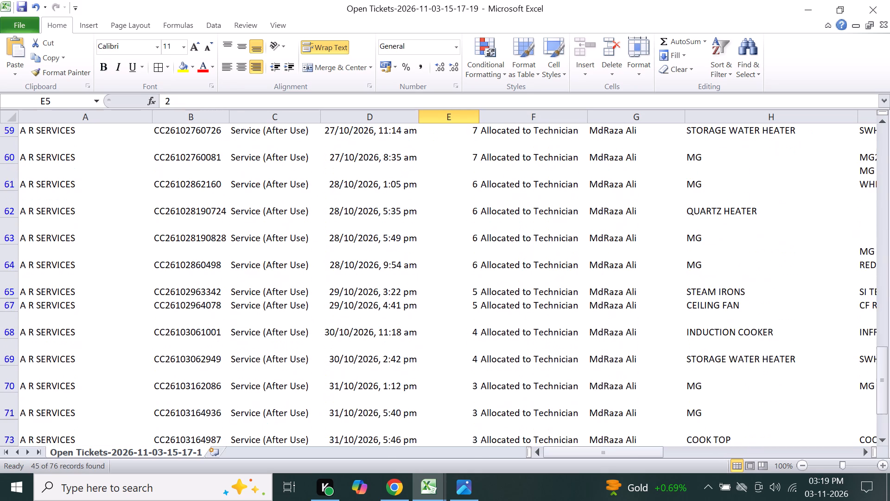
{"action": "scroll", "coordinate": [340, 241], "scroll_direction": "down", "scroll_amount": 4}
{"action": "scroll", "coordinate": [340, 241], "scroll_direction": "up", "scroll_amount": 16}
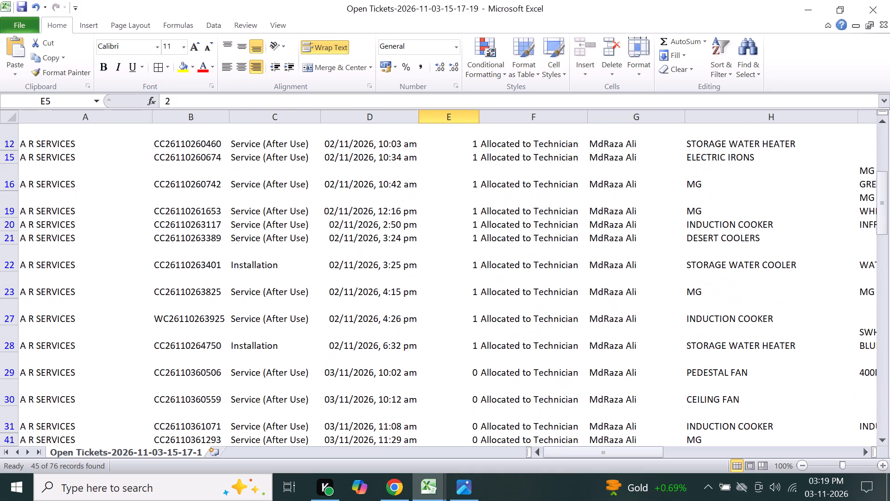
{"action": "scroll", "coordinate": [346, 241], "scroll_direction": "down", "scroll_amount": 2}
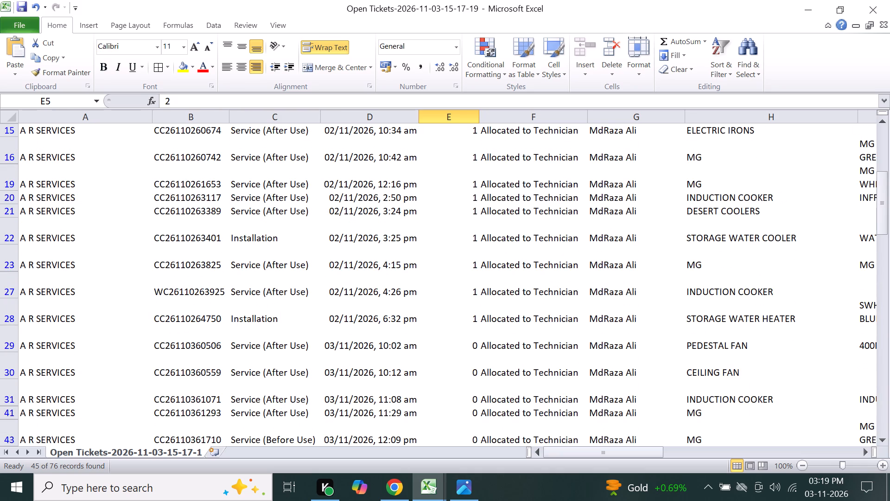
{"action": "scroll", "coordinate": [345, 266], "scroll_direction": "down", "scroll_amount": 1}
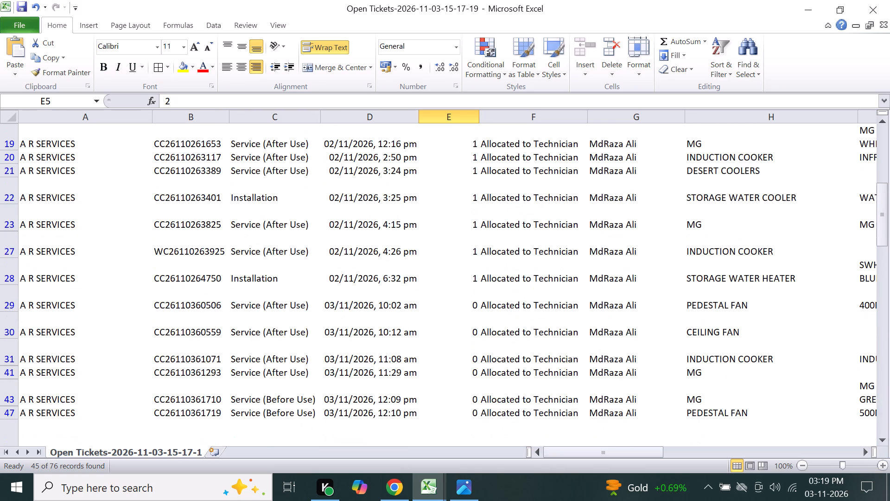
{"action": "scroll", "coordinate": [346, 333], "scroll_direction": "down", "scroll_amount": 3}
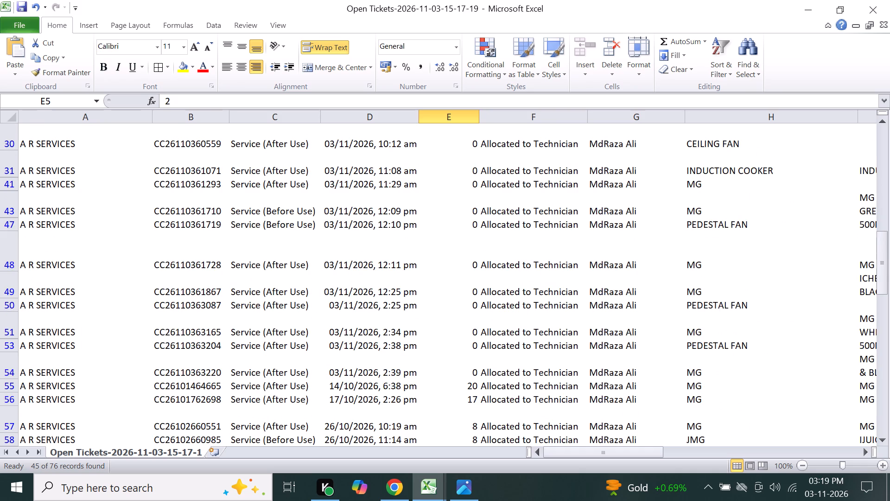
{"action": "left_click_drag", "start_coordinate": [10, 325], "coordinate": [15, 345]}
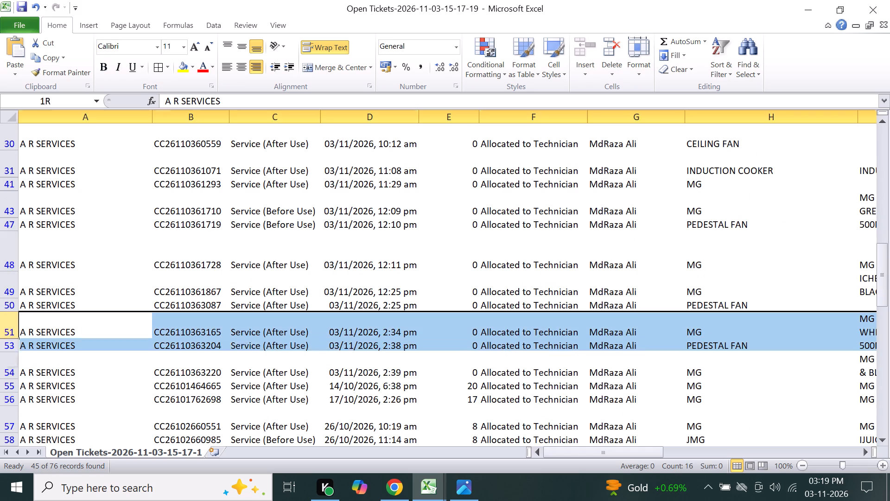
{"action": "left_click_drag", "start_coordinate": [15, 345], "coordinate": [18, 367]}
{"action": "right_click", "coordinate": [124, 329]}
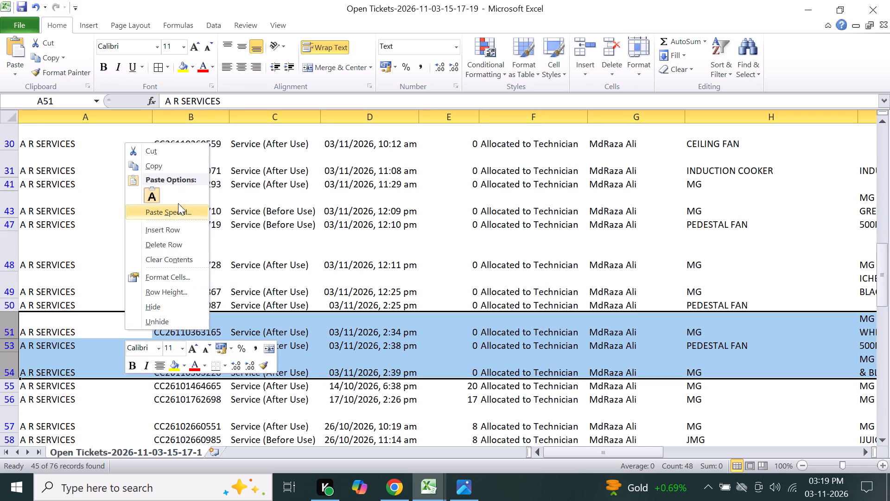
{"action": "left_click", "coordinate": [186, 171]}
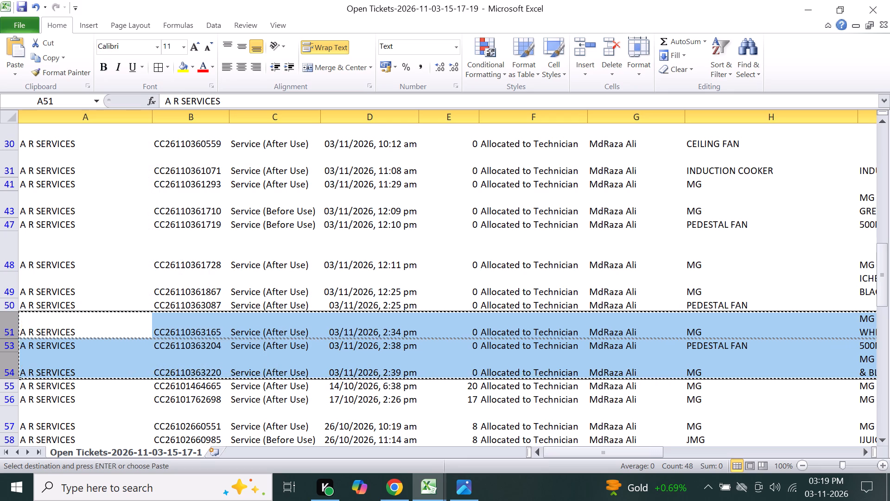
Switch to the ar services Google Sheet in Chrome and go down the october 2026 ticket log toward its latest entries.
{"action": "left_click", "coordinate": [398, 483]}
{"action": "left_click", "coordinate": [206, 6]}
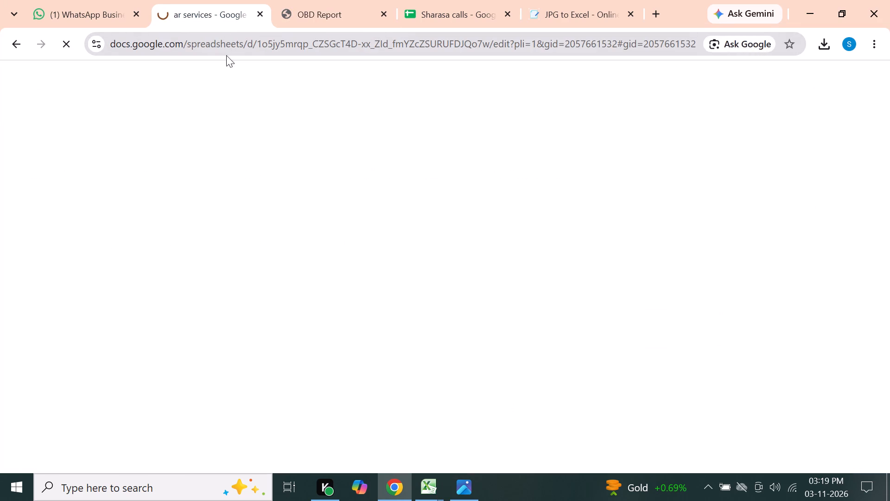
{"action": "scroll", "coordinate": [201, 336], "scroll_direction": "down", "scroll_amount": 2}
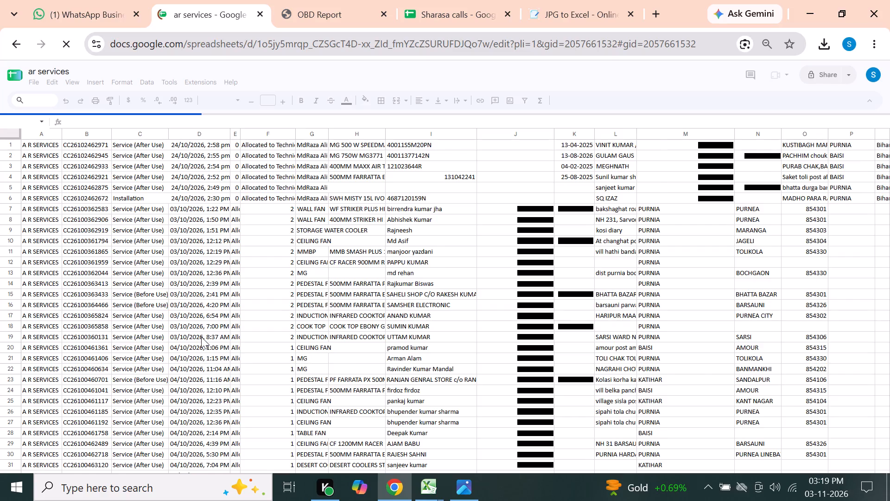
{"action": "scroll", "coordinate": [201, 337], "scroll_direction": "down", "scroll_amount": 19}
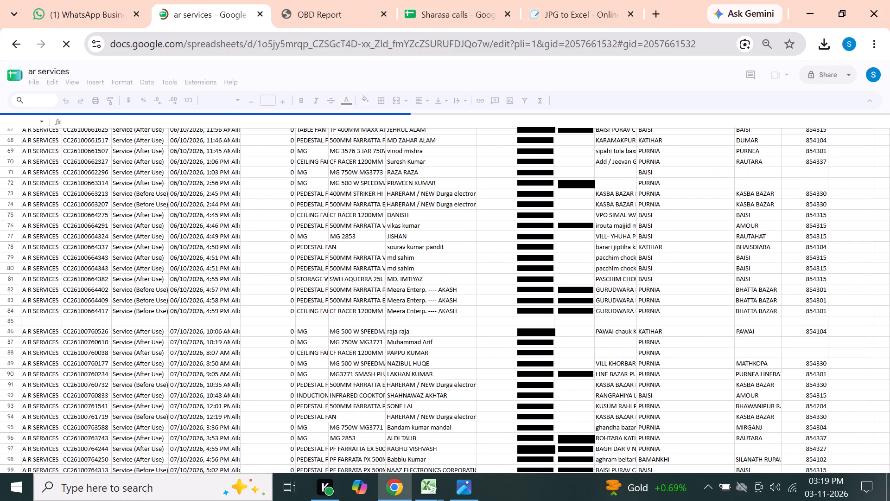
{"action": "scroll", "coordinate": [201, 339], "scroll_direction": "down", "scroll_amount": 6}
{"action": "scroll", "coordinate": [201, 339], "scroll_direction": "up", "scroll_amount": 2}
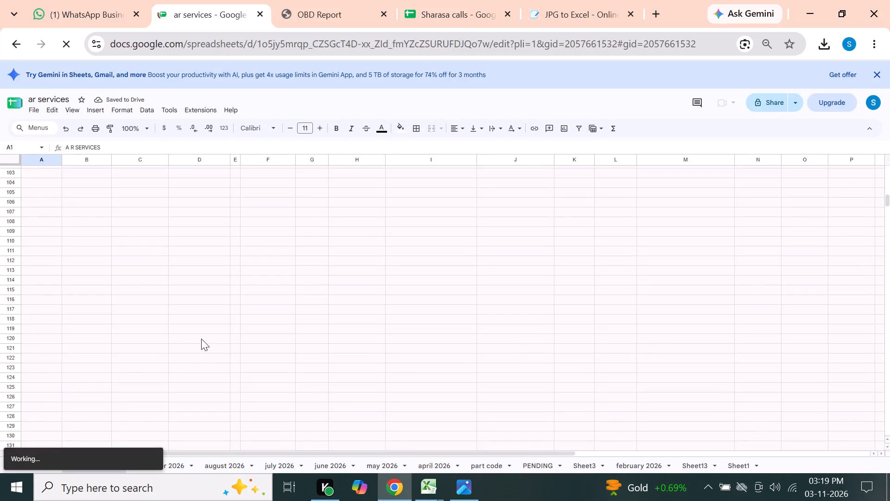
{"action": "scroll", "coordinate": [201, 339], "scroll_direction": "up", "scroll_amount": 1}
{"action": "scroll", "coordinate": [201, 339], "scroll_direction": "down", "scroll_amount": 9}
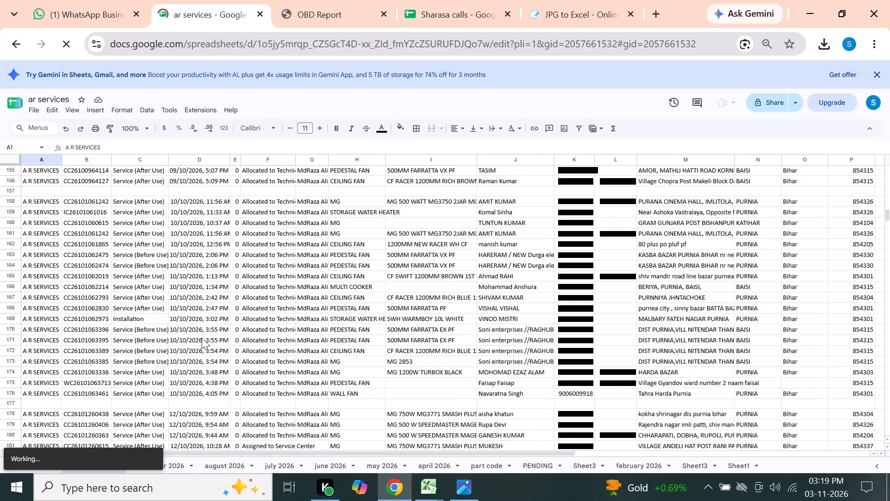
{"action": "scroll", "coordinate": [202, 338], "scroll_direction": "down", "scroll_amount": 8}
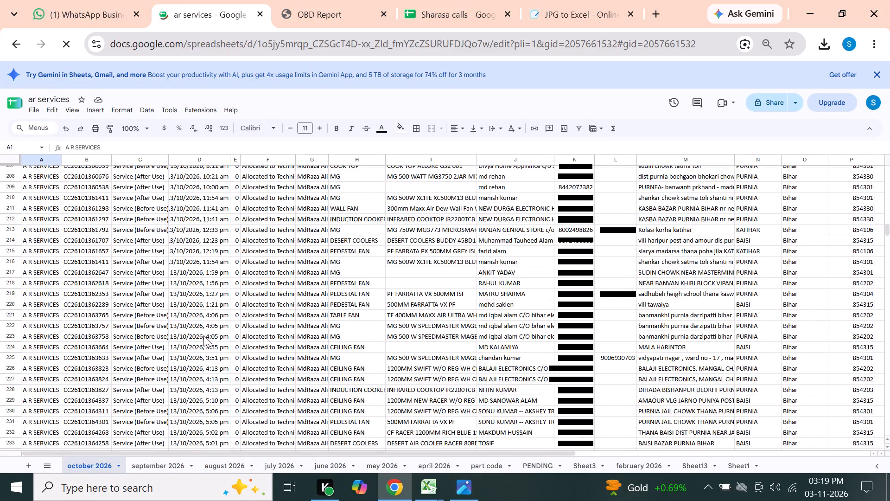
{"action": "scroll", "coordinate": [204, 334], "scroll_direction": "down", "scroll_amount": 14}
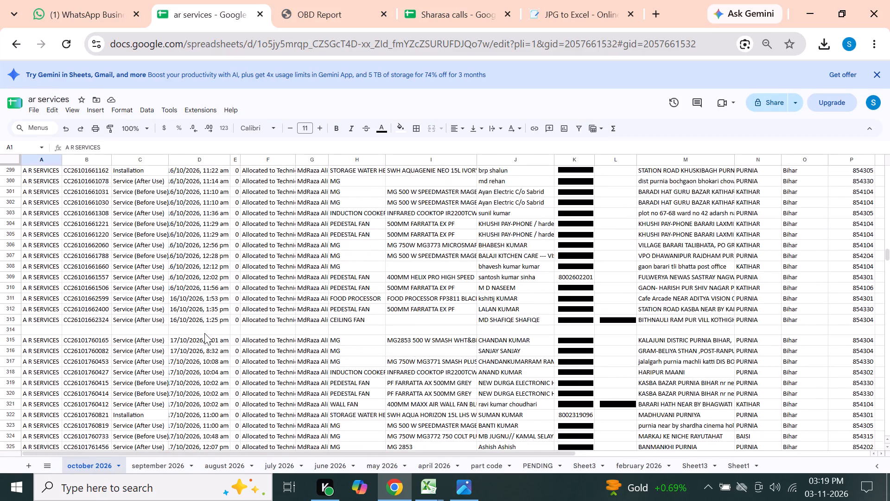
Paste the copied ticket data at cell A614, the first empty row below the last entry in the october 2026 sheet.
{"action": "scroll", "coordinate": [204, 333], "scroll_direction": "down", "scroll_amount": 17}
{"action": "scroll", "coordinate": [204, 332], "scroll_direction": "down", "scroll_amount": 18}
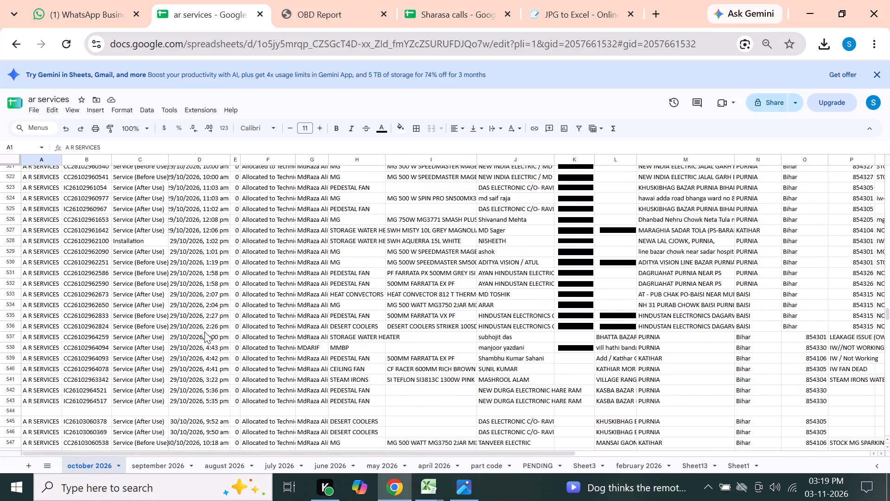
{"action": "scroll", "coordinate": [204, 332], "scroll_direction": "down", "scroll_amount": 15}
{"action": "scroll", "coordinate": [204, 332], "scroll_direction": "up", "scroll_amount": 3}
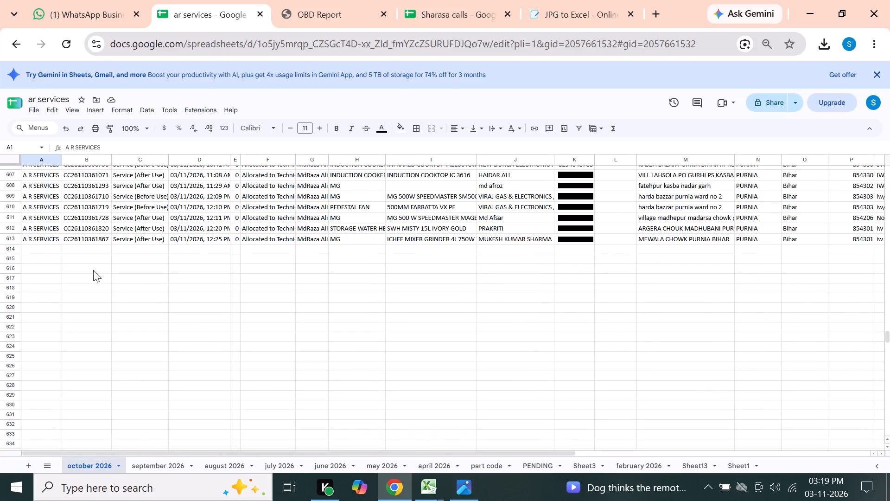
{"action": "left_click", "coordinate": [36, 249]}
{"action": "key", "text": "ctrl+v"}
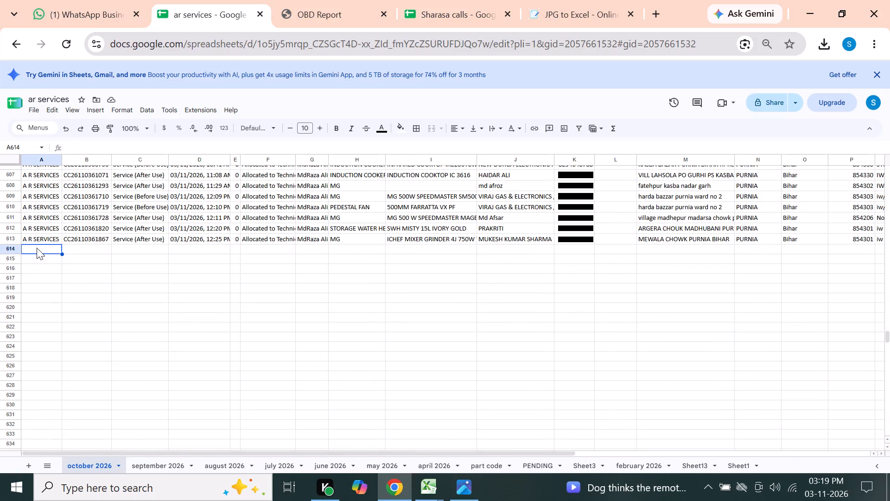
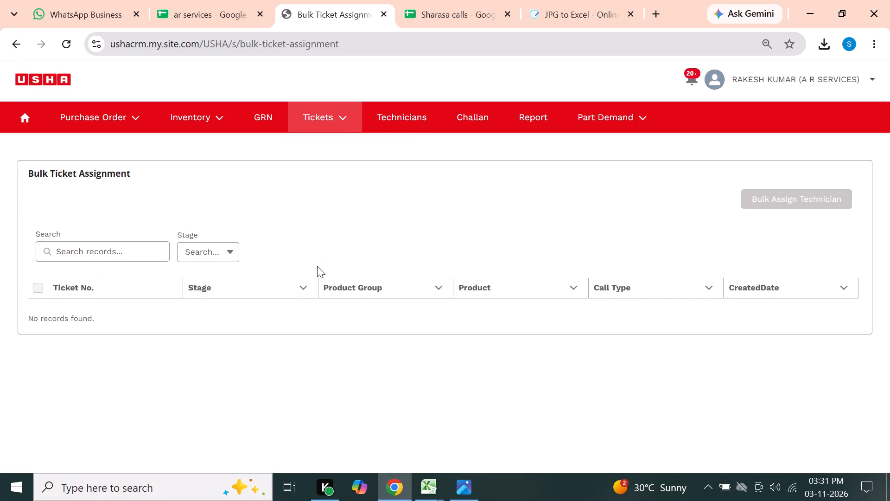
Check the Bulk Ticket Assignment page for records and return to the USHA service portal's home page.
{"action": "scroll", "coordinate": [317, 266], "scroll_direction": "down", "scroll_amount": 4}
{"action": "scroll", "coordinate": [318, 273], "scroll_direction": "up", "scroll_amount": 1}
{"action": "scroll", "coordinate": [318, 275], "scroll_direction": "down", "scroll_amount": 2}
{"action": "double_click", "coordinate": [15, 121]}
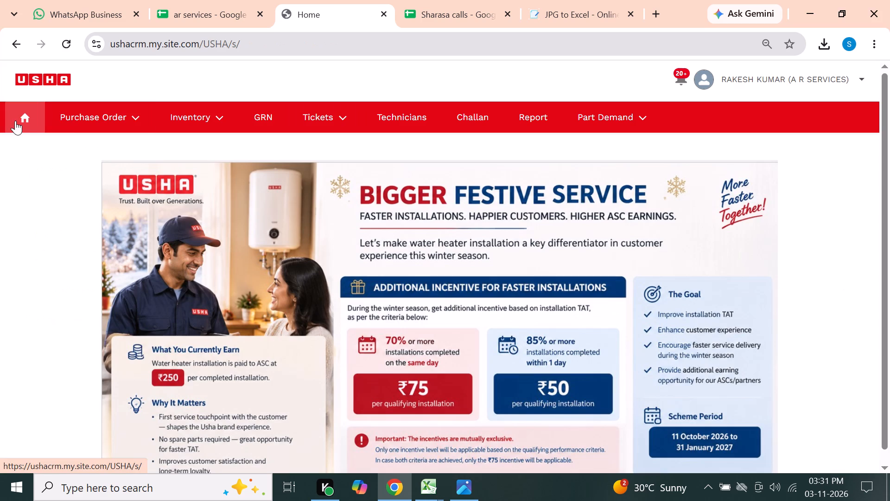
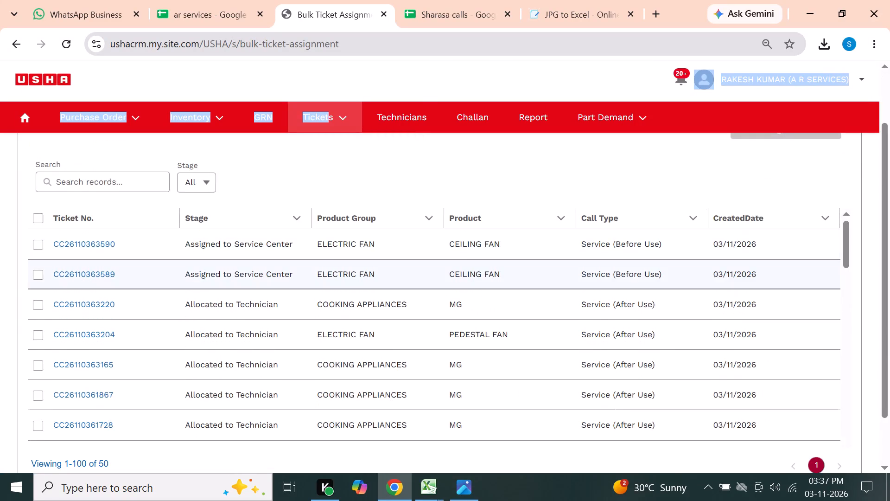
Leave the bulk ticket assignment list and return to the USHA service portal's home page.
{"action": "scroll", "coordinate": [285, 275], "scroll_direction": "up", "scroll_amount": 1}
{"action": "left_click", "coordinate": [37, 125]}
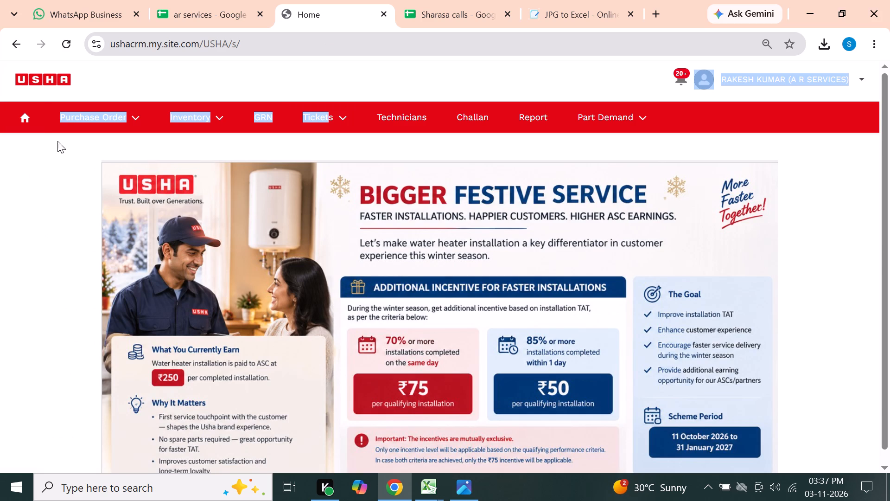
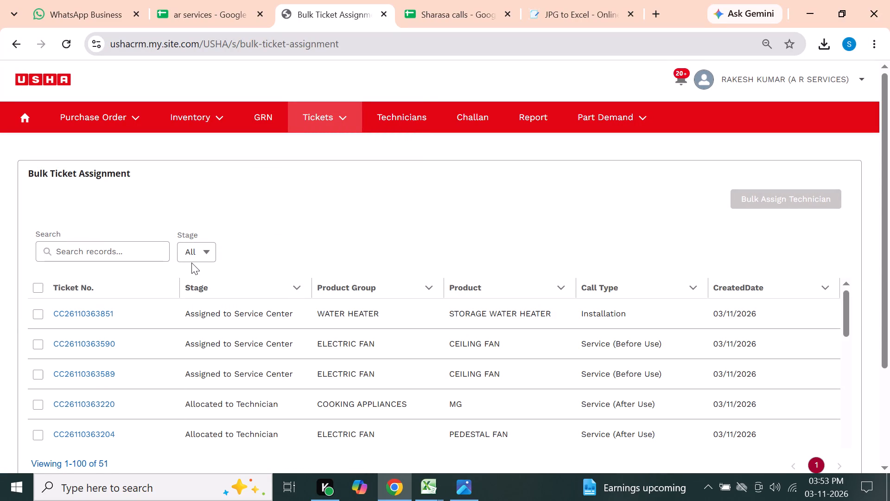
Filter the bulk ticket assignment list to the stage Assigned to Service Center.
{"action": "left_click", "coordinate": [200, 250]}
{"action": "left_click", "coordinate": [205, 314]}
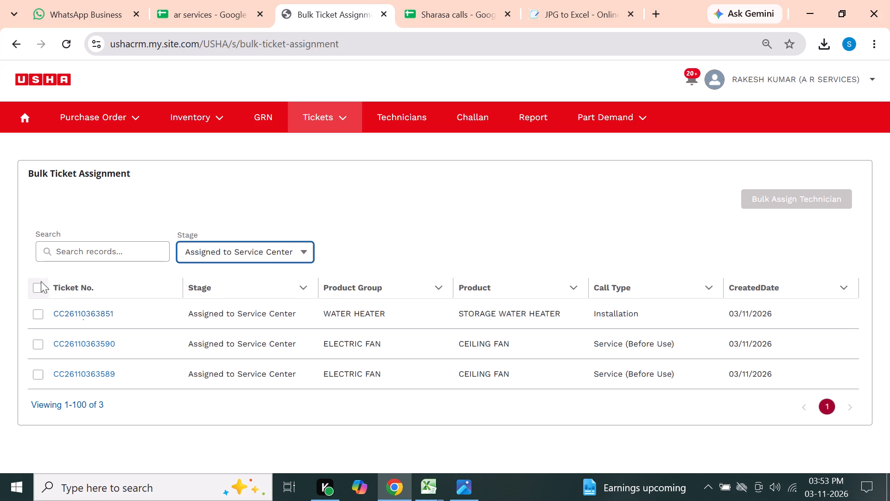
Start a bulk technician assignment for all three listed tickets with service center A R SERVICES and schedule date 03-Nov-2026, and proceed to technician selection.
{"action": "left_click", "coordinate": [36, 282]}
{"action": "left_click", "coordinate": [782, 201]}
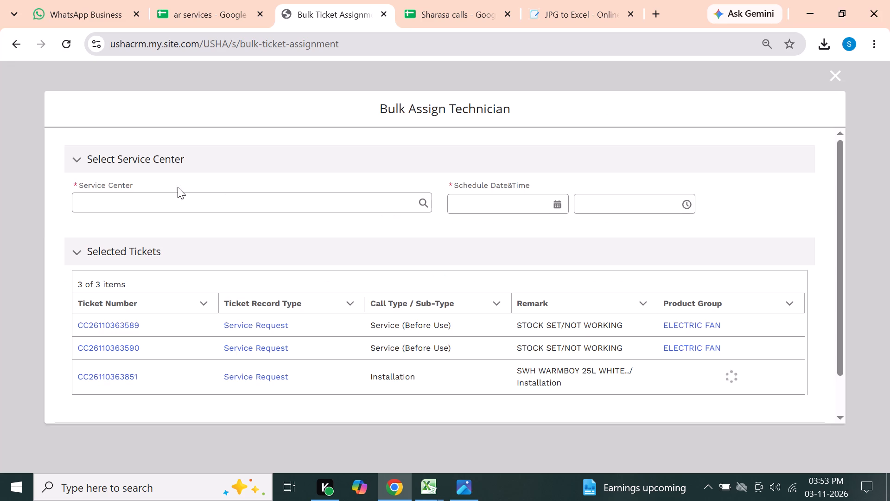
{"action": "left_click", "coordinate": [174, 197]}
{"action": "left_click", "coordinate": [187, 232]}
{"action": "left_click", "coordinate": [549, 203]}
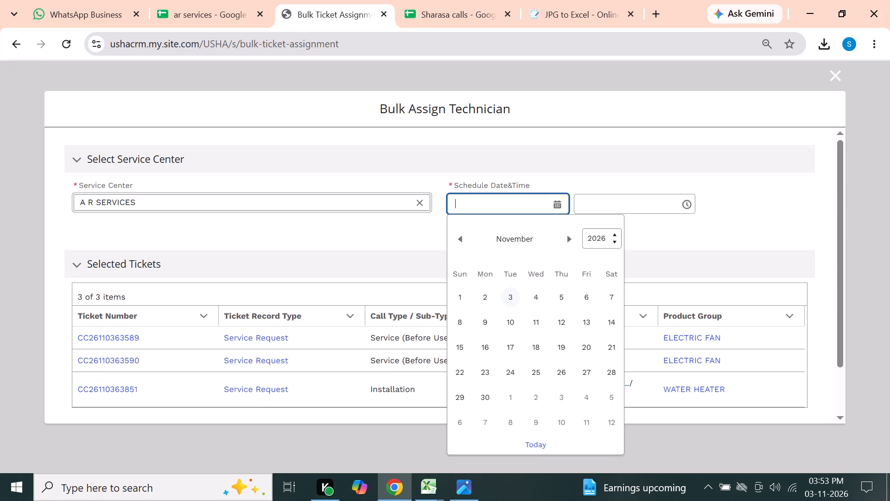
{"action": "left_click", "coordinate": [538, 450]}
{"action": "scroll", "coordinate": [768, 328], "scroll_direction": "down", "scroll_amount": 6}
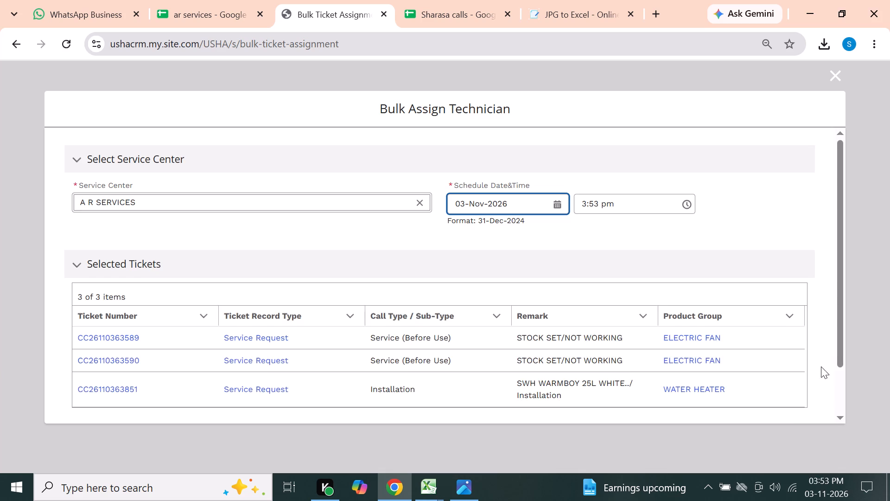
{"action": "scroll", "coordinate": [825, 371], "scroll_direction": "down", "scroll_amount": 5}
{"action": "left_click", "coordinate": [807, 394]}
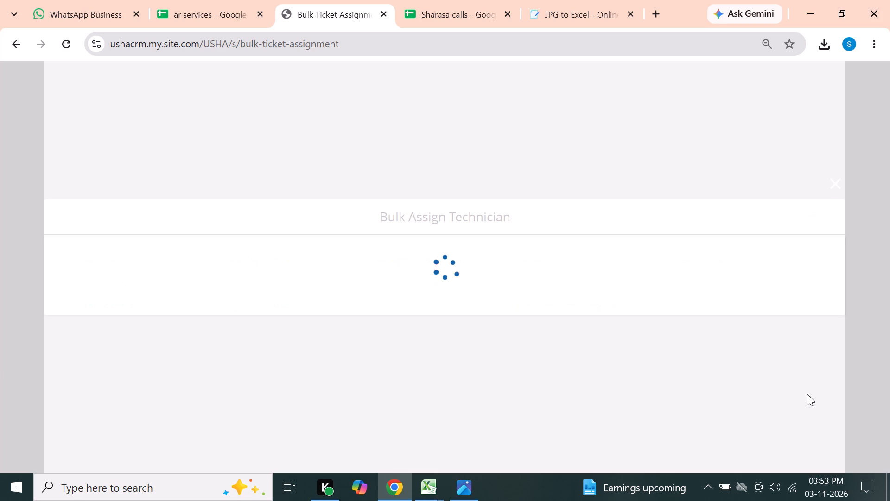
Open the list of available technicians for the three selected tickets.
{"action": "left_click", "coordinate": [395, 202]}
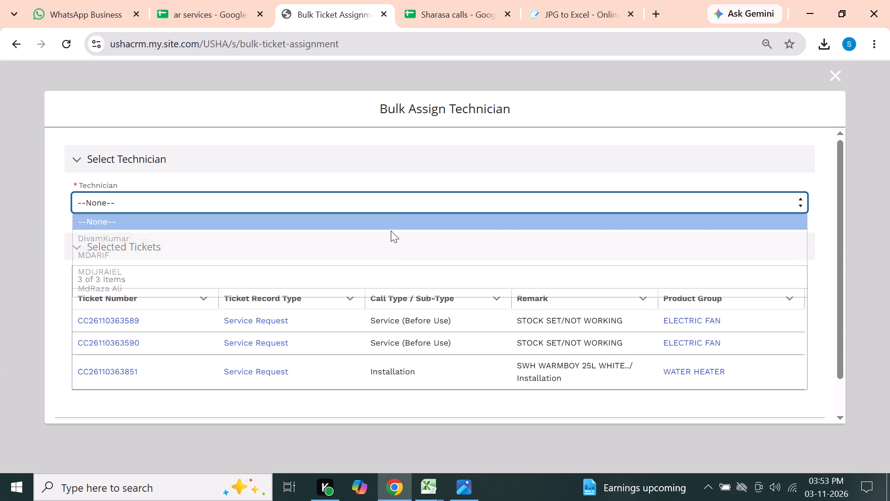
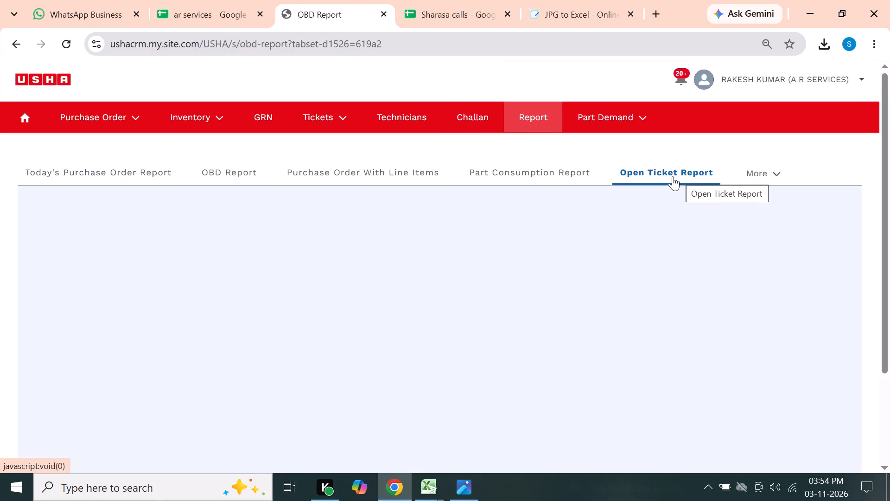
Export the Open Tickets report with the Details Only view and open the downloaded Open Tickets spreadsheet.
{"action": "left_click", "coordinate": [819, 204]}
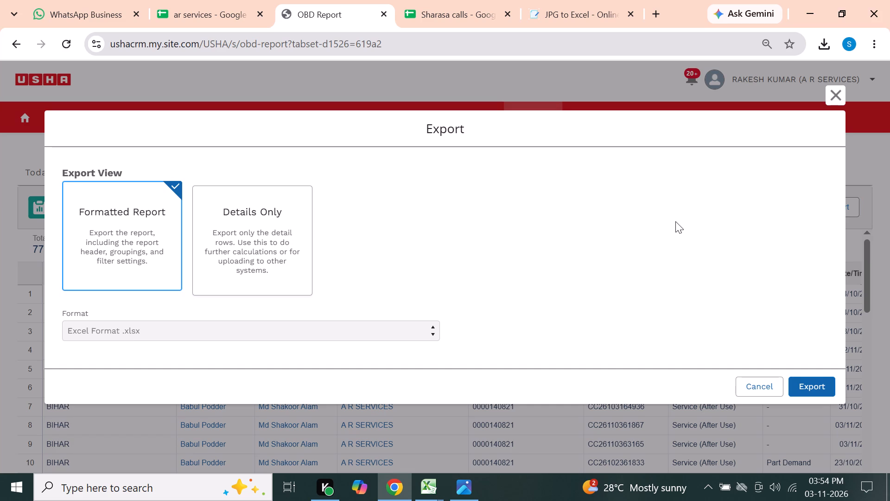
{"action": "left_click", "coordinate": [320, 220]}
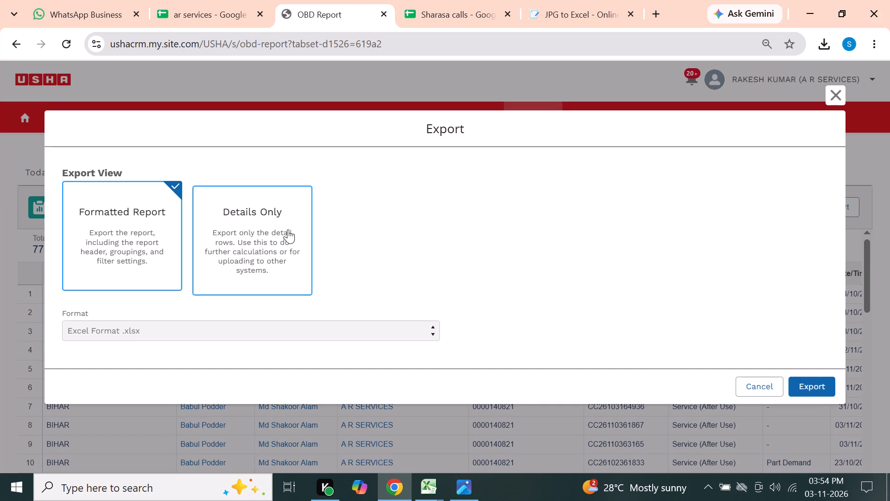
{"action": "left_click", "coordinate": [288, 229]}
{"action": "left_click", "coordinate": [810, 388]}
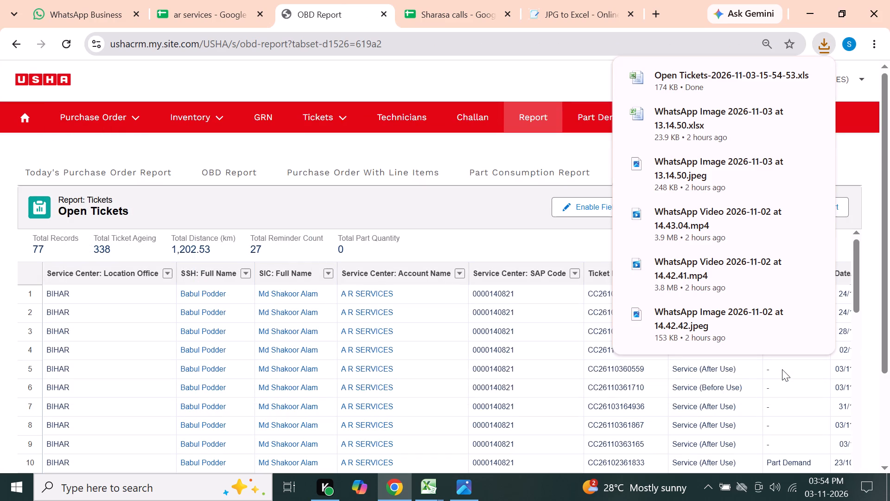
{"action": "left_click", "coordinate": [705, 89]}
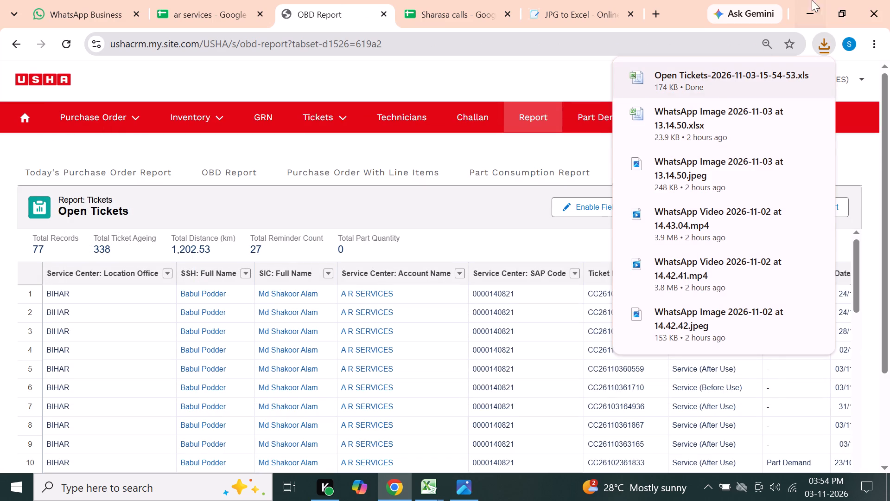
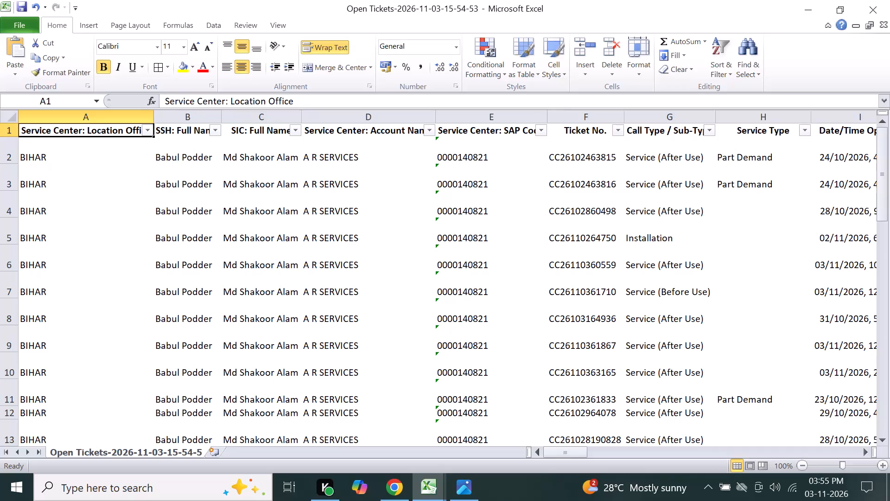
Delete the Location Office, SSH, SIC, SAP Code and Service Type columns from the Open Tickets spreadsheet.
{"action": "left_click", "coordinate": [392, 272]}
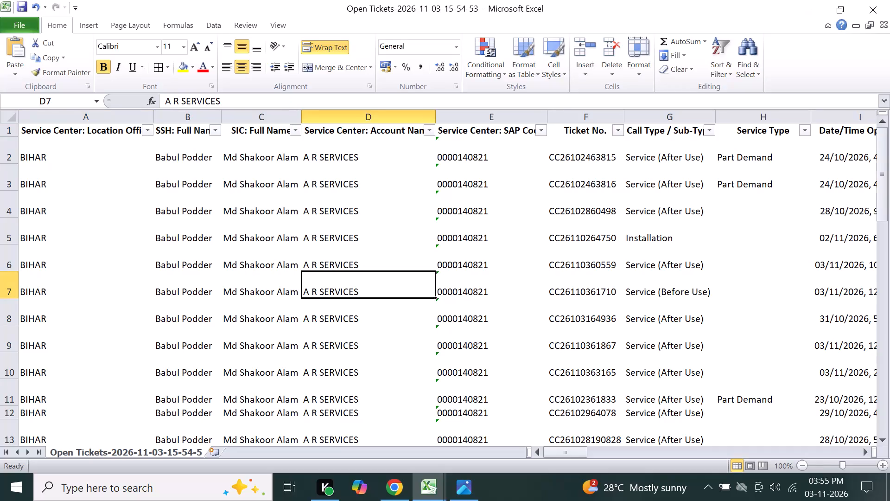
{"action": "left_click_drag", "start_coordinate": [70, 119], "coordinate": [242, 163]}
{"action": "right_click", "coordinate": [207, 199]}
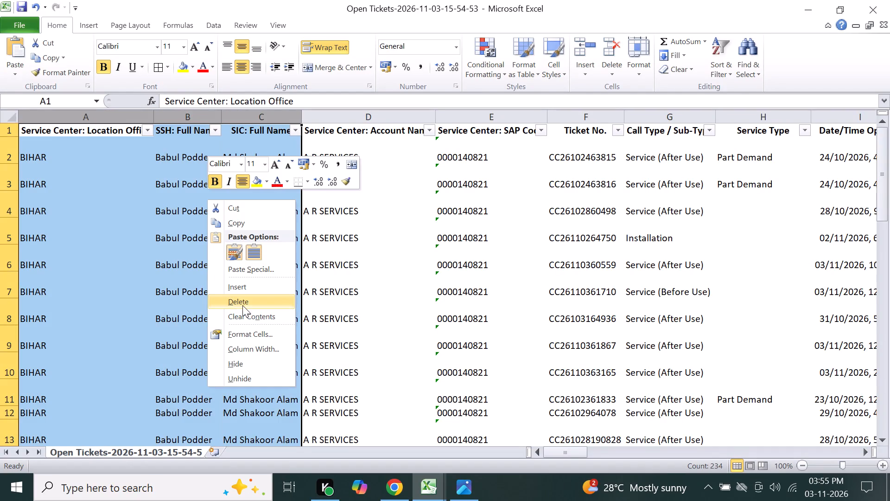
{"action": "left_click", "coordinate": [242, 305]}
{"action": "left_click", "coordinate": [215, 126]}
{"action": "left_click", "coordinate": [216, 117]}
{"action": "right_click", "coordinate": [216, 117]}
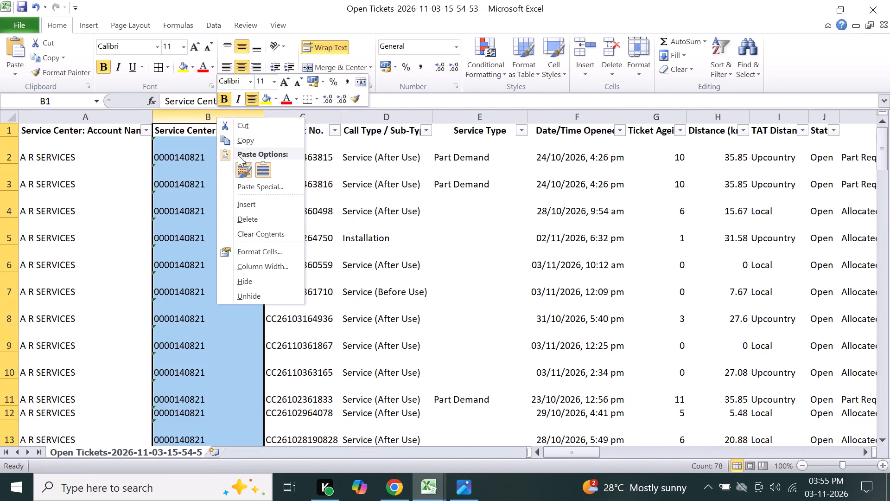
{"action": "left_click", "coordinate": [248, 219]}
{"action": "left_click", "coordinate": [355, 117]}
{"action": "right_click", "coordinate": [355, 117]}
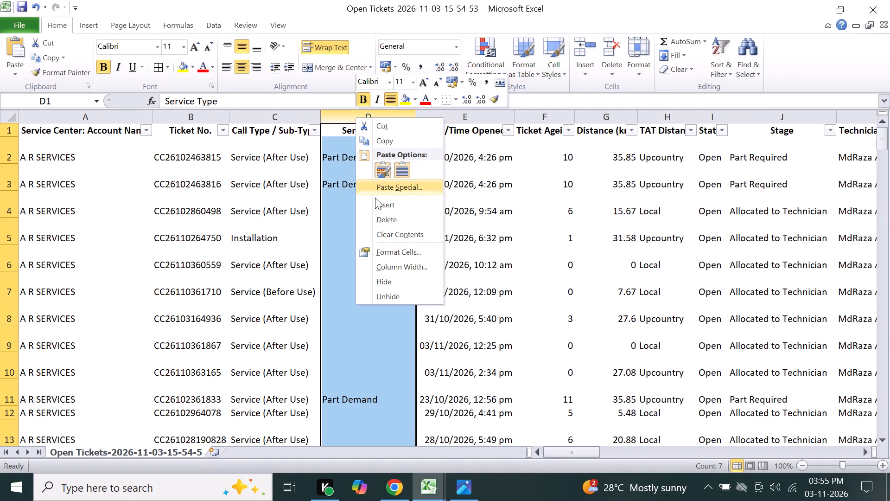
{"action": "left_click", "coordinate": [379, 225]}
Delete the Distance, TAT Distance, Status, Technician Observation, Check-In Datetime and Product Group columns.
{"action": "left_click_drag", "start_coordinate": [509, 114], "coordinate": [604, 184]}
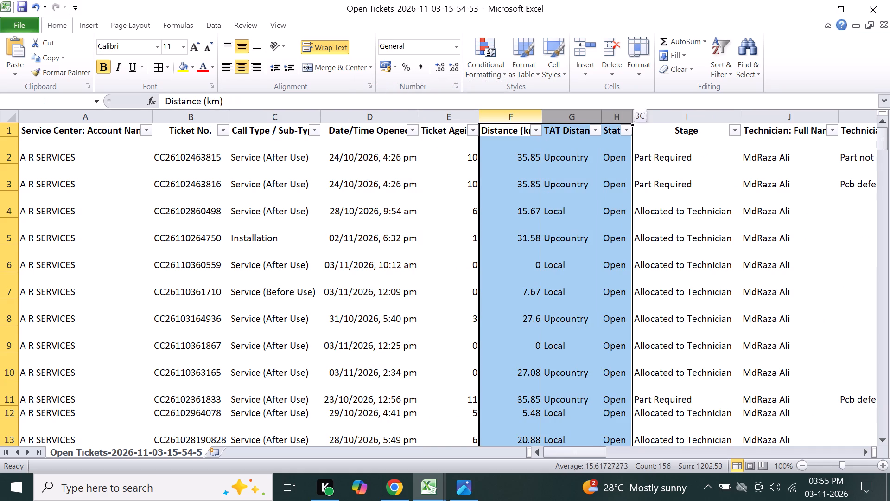
{"action": "left_click_drag", "start_coordinate": [604, 184], "coordinate": [616, 195]}
{"action": "right_click", "coordinate": [536, 242]}
{"action": "left_click", "coordinate": [571, 346]}
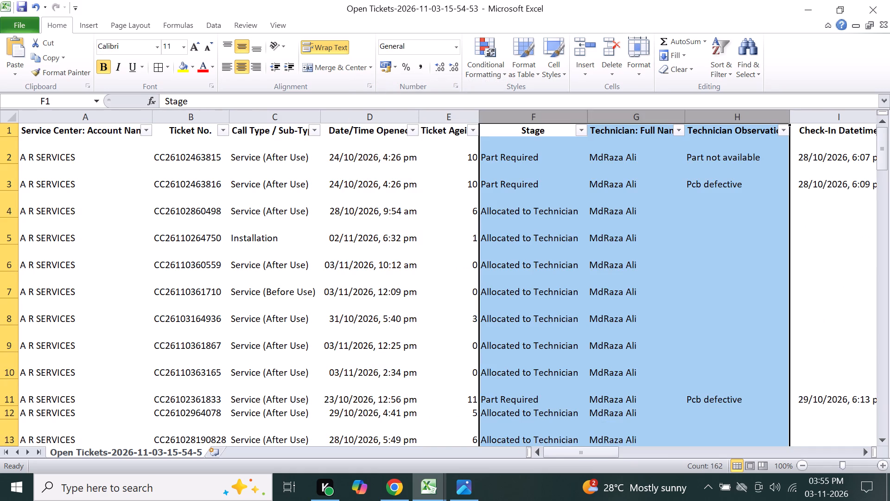
{"action": "left_click_drag", "start_coordinate": [715, 122], "coordinate": [398, 222]}
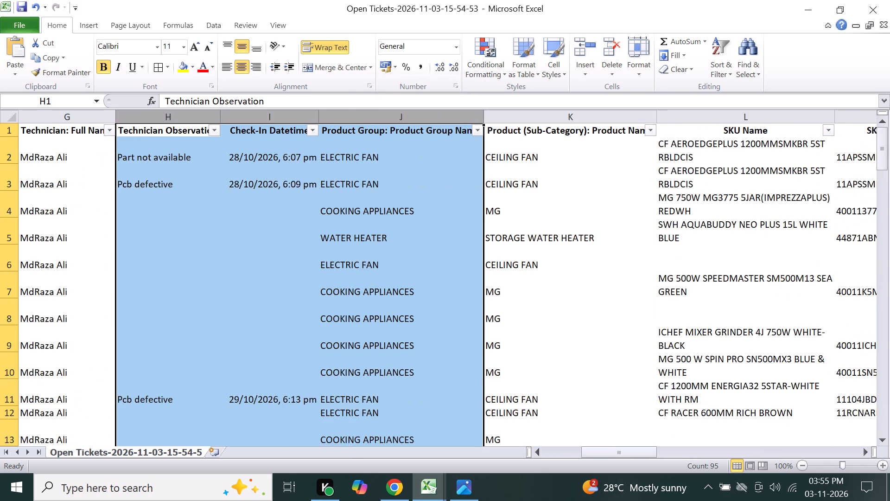
{"action": "right_click", "coordinate": [286, 228]}
{"action": "left_click", "coordinate": [327, 331]}
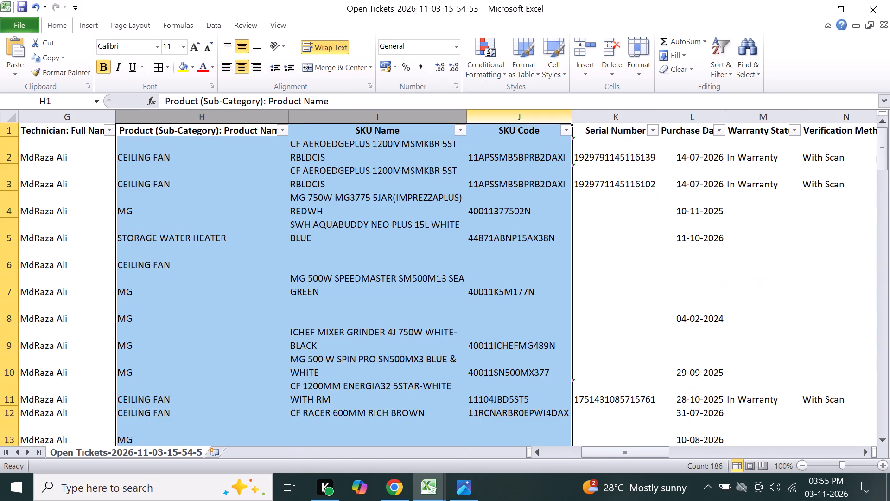
Delete the columns from SKU Code through Reason For Manual Entry, plus the Contact Name: Email Id column.
{"action": "left_click_drag", "start_coordinate": [504, 121], "coordinate": [881, 207]}
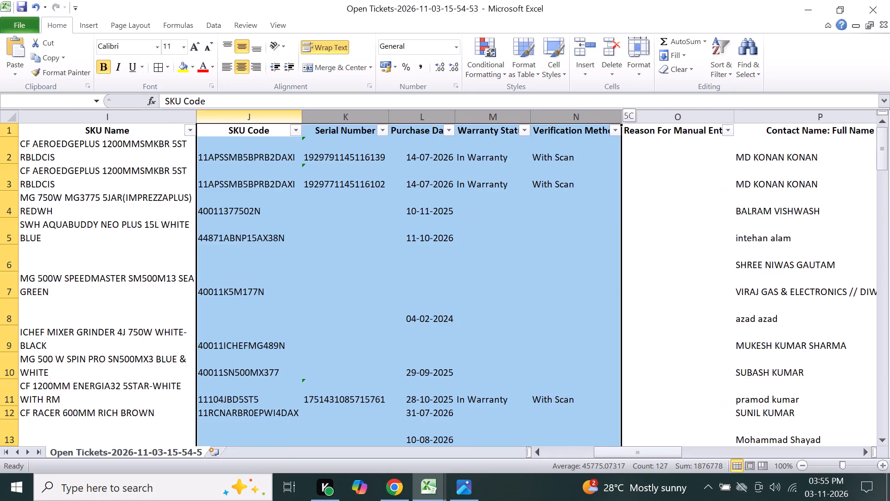
{"action": "left_click_drag", "start_coordinate": [881, 207], "coordinate": [661, 224]}
{"action": "right_click", "coordinate": [559, 224]}
{"action": "left_click", "coordinate": [596, 326]}
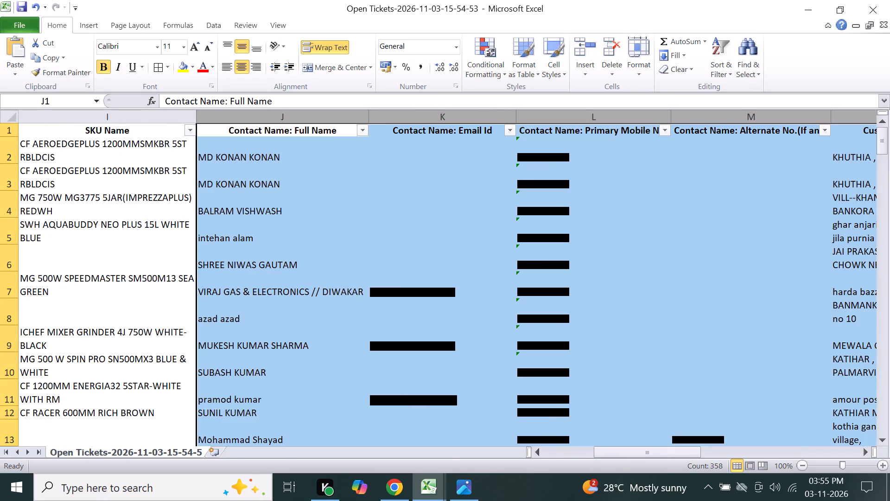
{"action": "left_click", "coordinate": [428, 117]}
{"action": "right_click", "coordinate": [428, 117]}
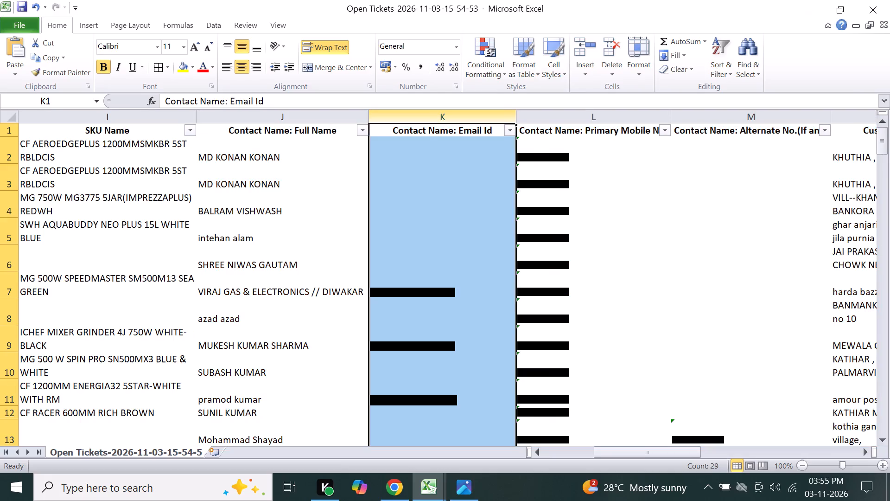
{"action": "left_click", "coordinate": [464, 215]}
Delete all columns from Reminder Count through Replacement Reason, keeping the Remark column.
{"action": "left_click_drag", "start_coordinate": [634, 456], "coordinate": [656, 455]}
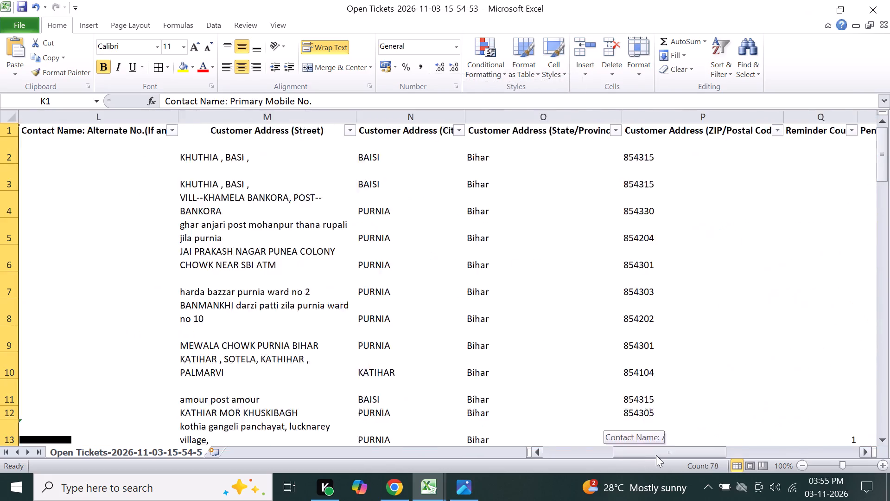
{"action": "left_click_drag", "start_coordinate": [656, 455], "coordinate": [659, 455]}
{"action": "left_click_drag", "start_coordinate": [661, 116], "coordinate": [889, 207]}
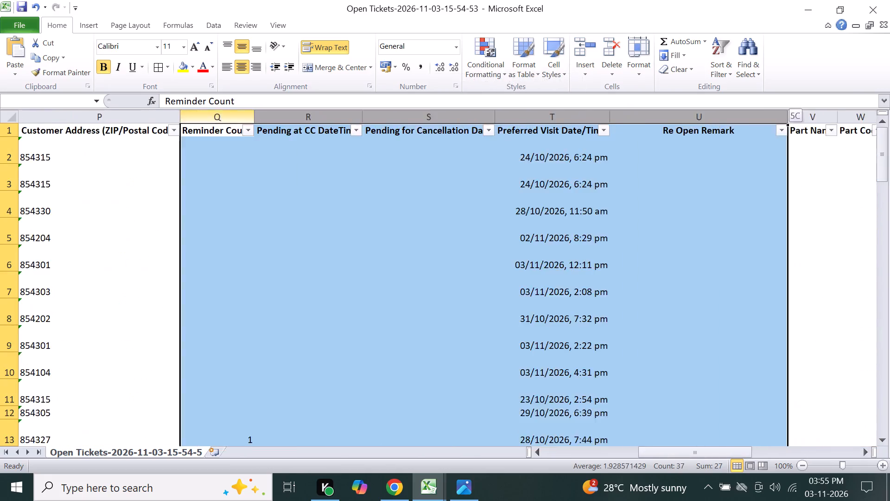
{"action": "left_click_drag", "start_coordinate": [889, 207], "coordinate": [600, 252]}
{"action": "right_click", "coordinate": [477, 234]}
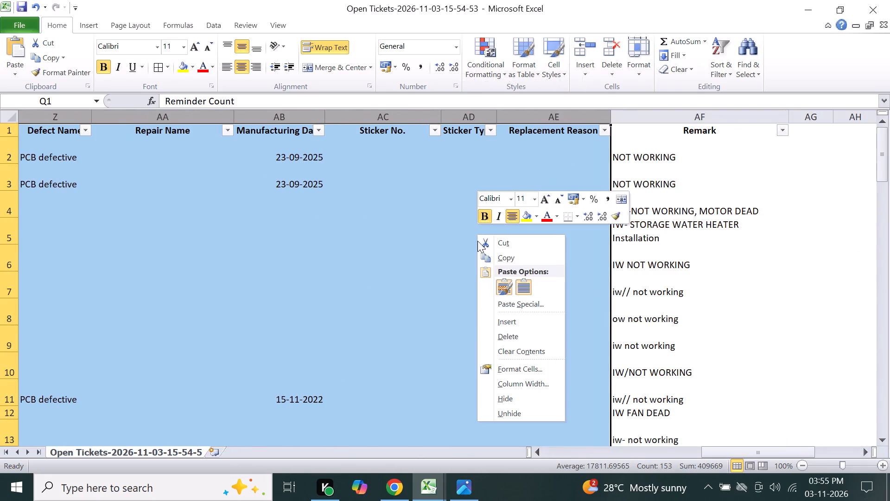
{"action": "left_click", "coordinate": [495, 332]}
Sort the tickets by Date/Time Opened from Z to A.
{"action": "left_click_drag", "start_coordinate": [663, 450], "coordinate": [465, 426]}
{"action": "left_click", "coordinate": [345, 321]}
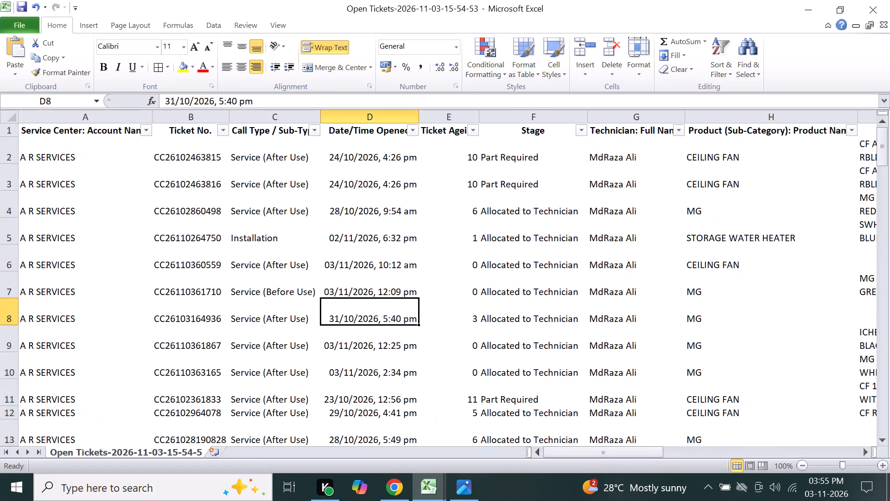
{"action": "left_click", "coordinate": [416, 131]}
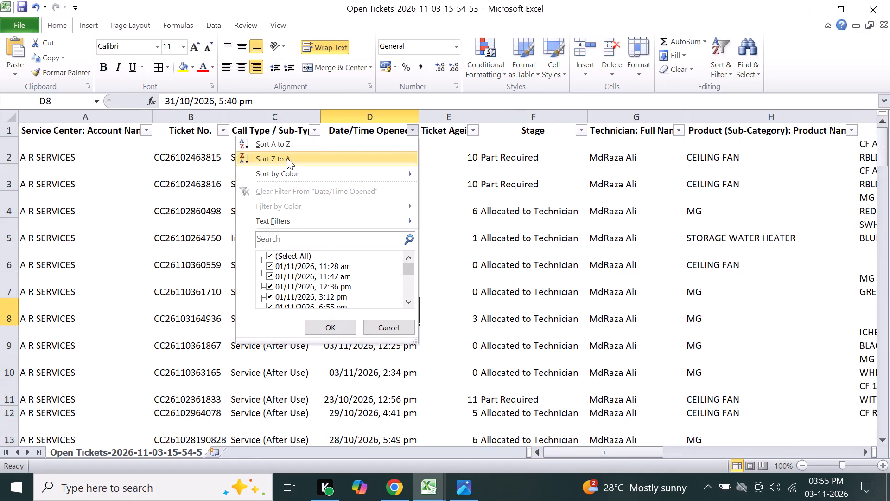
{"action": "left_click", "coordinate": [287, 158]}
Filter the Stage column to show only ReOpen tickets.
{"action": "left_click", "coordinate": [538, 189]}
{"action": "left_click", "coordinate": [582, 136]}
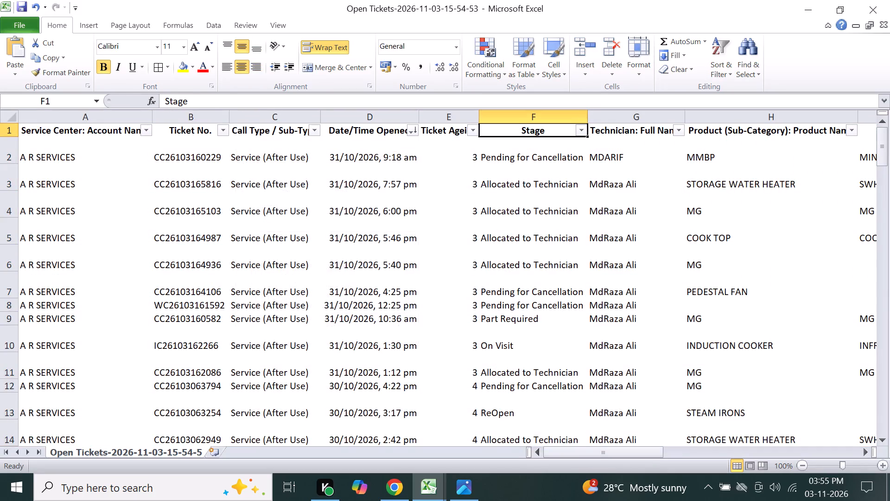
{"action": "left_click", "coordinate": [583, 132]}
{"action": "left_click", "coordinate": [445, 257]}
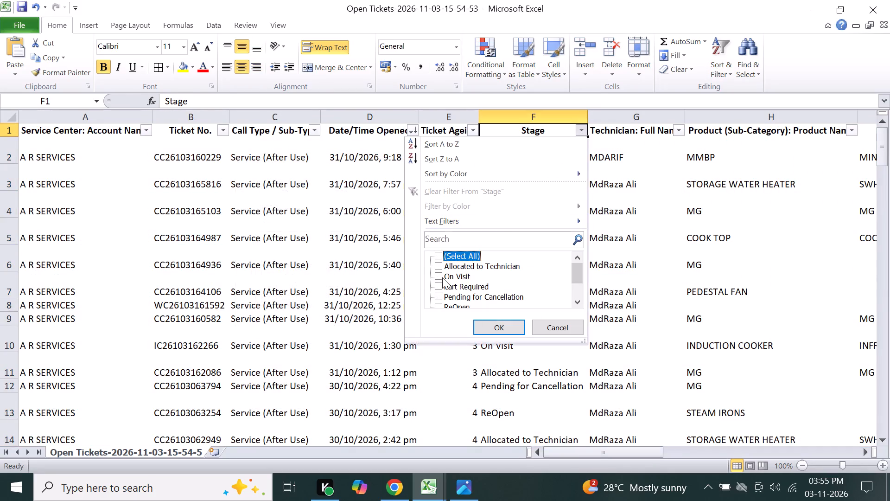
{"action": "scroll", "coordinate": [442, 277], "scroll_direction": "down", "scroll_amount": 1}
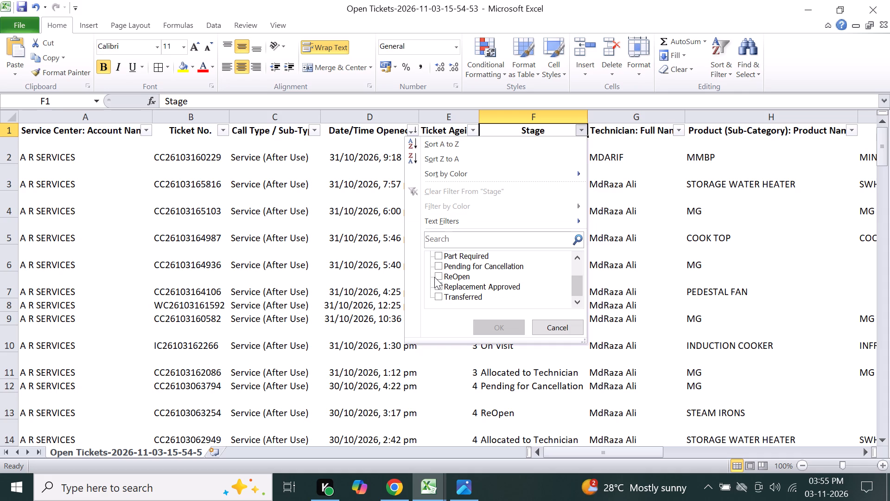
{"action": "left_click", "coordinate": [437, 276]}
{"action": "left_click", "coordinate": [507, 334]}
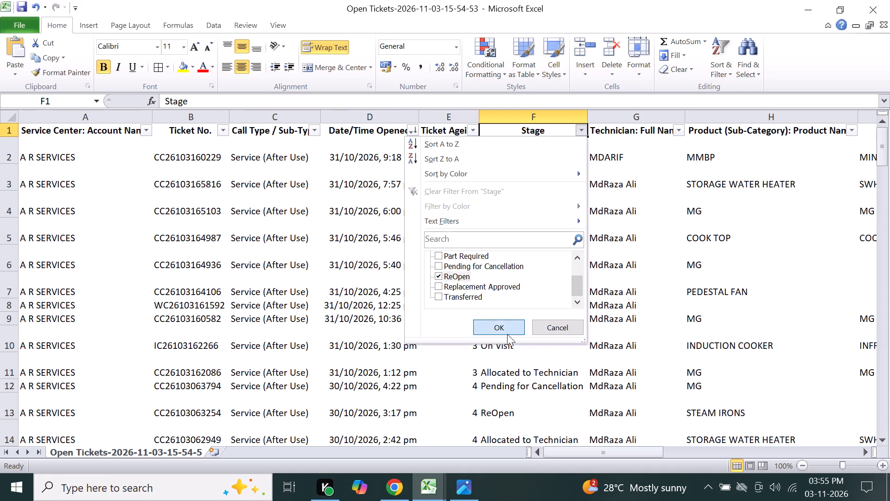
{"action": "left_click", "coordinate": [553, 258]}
Change the Stage filter to show only Allocated to Technician tickets.
{"action": "left_click", "coordinate": [585, 132]}
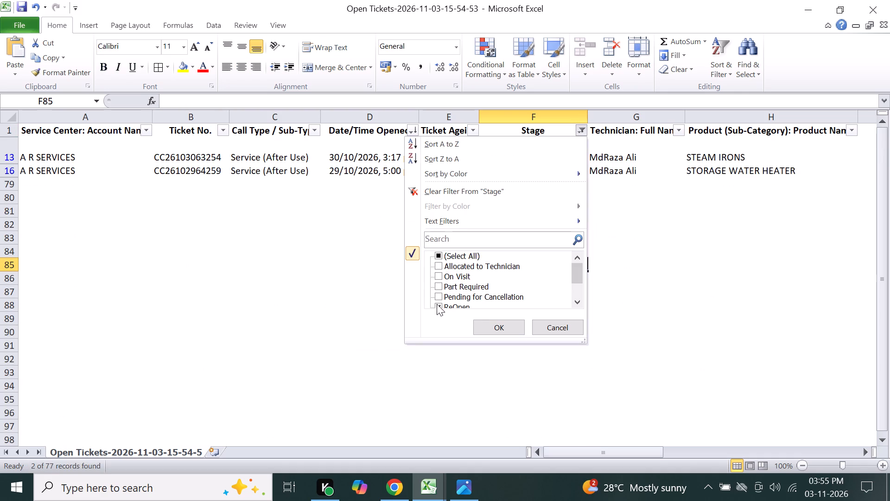
{"action": "left_click", "coordinate": [437, 305]}
{"action": "left_click", "coordinate": [439, 254]}
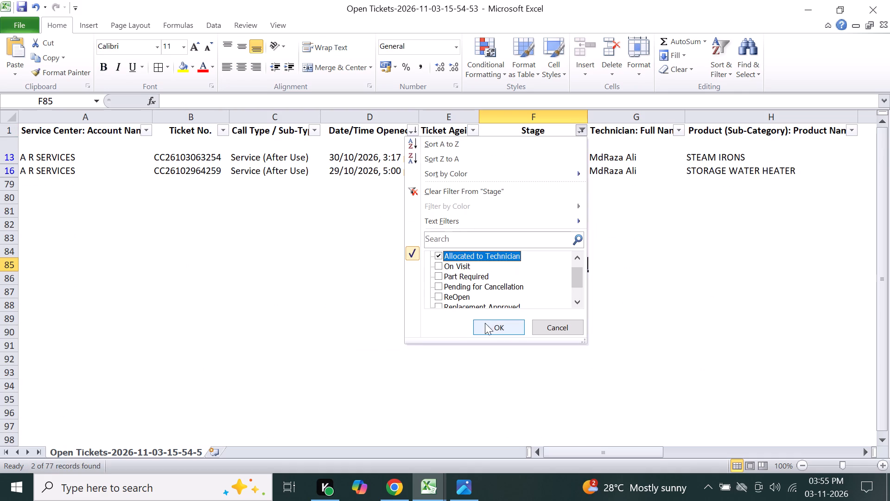
{"action": "left_click", "coordinate": [496, 327]}
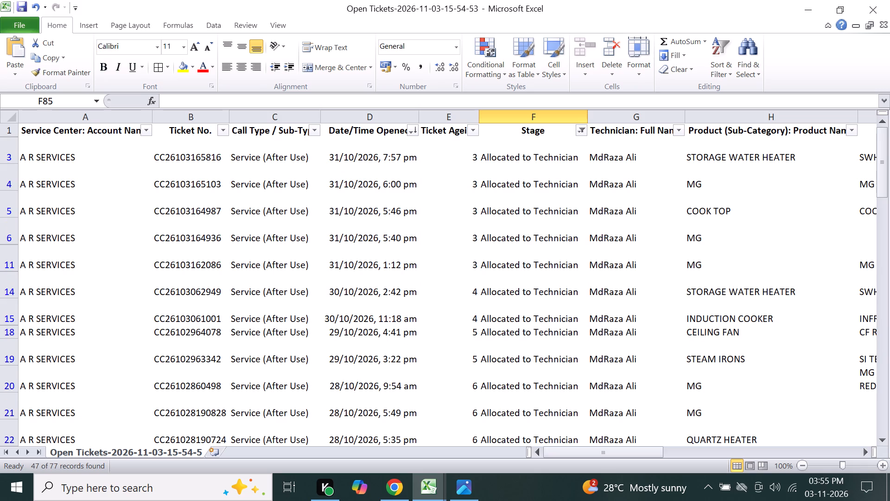
{"action": "scroll", "coordinate": [406, 251], "scroll_direction": "up", "scroll_amount": 5}
{"action": "scroll", "coordinate": [406, 251], "scroll_direction": "down", "scroll_amount": 3}
{"action": "scroll", "coordinate": [406, 251], "scroll_direction": "up", "scroll_amount": 8}
{"action": "scroll", "coordinate": [406, 250], "scroll_direction": "down", "scroll_amount": 1}
{"action": "scroll", "coordinate": [427, 194], "scroll_direction": "up", "scroll_amount": 3}
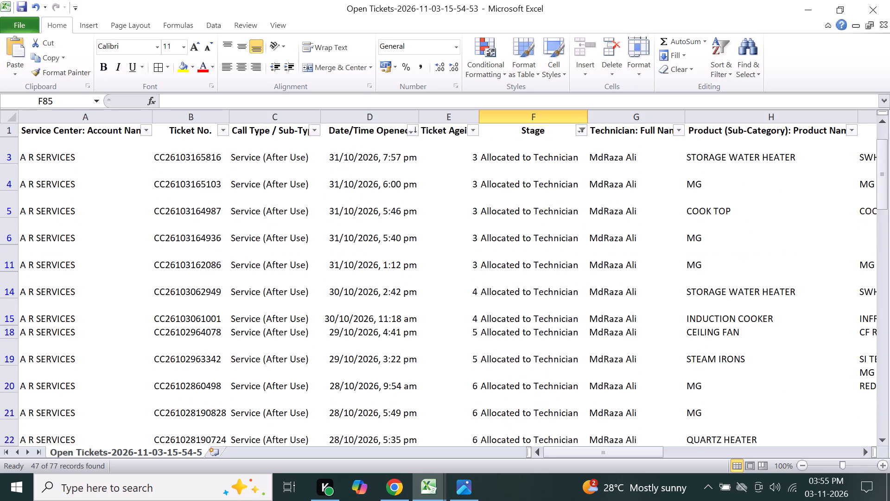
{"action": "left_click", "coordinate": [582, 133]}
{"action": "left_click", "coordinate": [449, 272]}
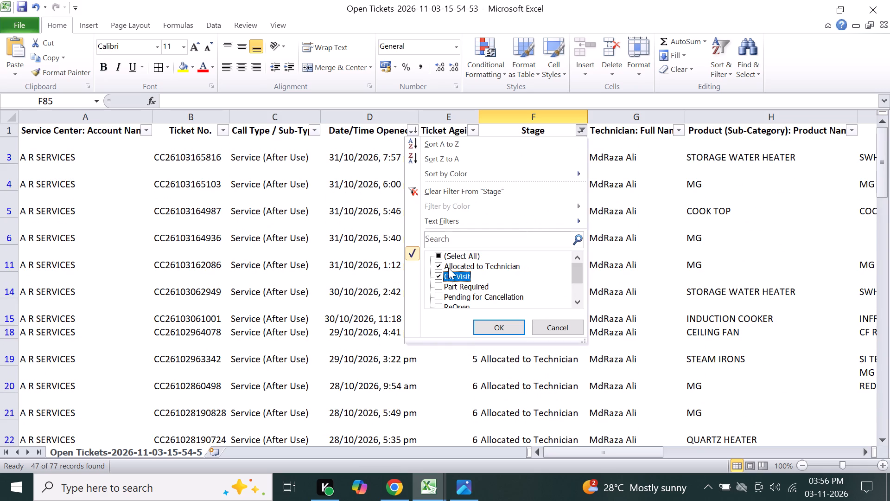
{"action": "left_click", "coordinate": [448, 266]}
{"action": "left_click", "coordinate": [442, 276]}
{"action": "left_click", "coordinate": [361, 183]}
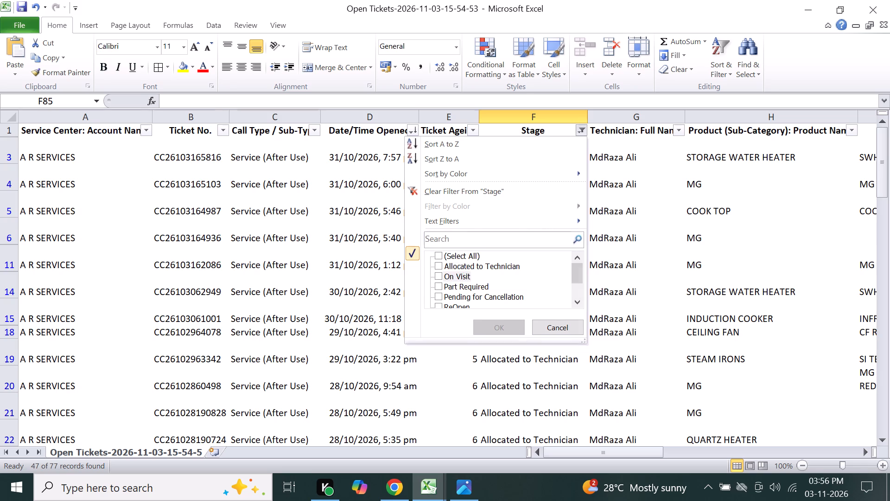
Sort the filtered tickets by Date/Time Opened from A to Z.
{"action": "left_click", "coordinate": [414, 126]}
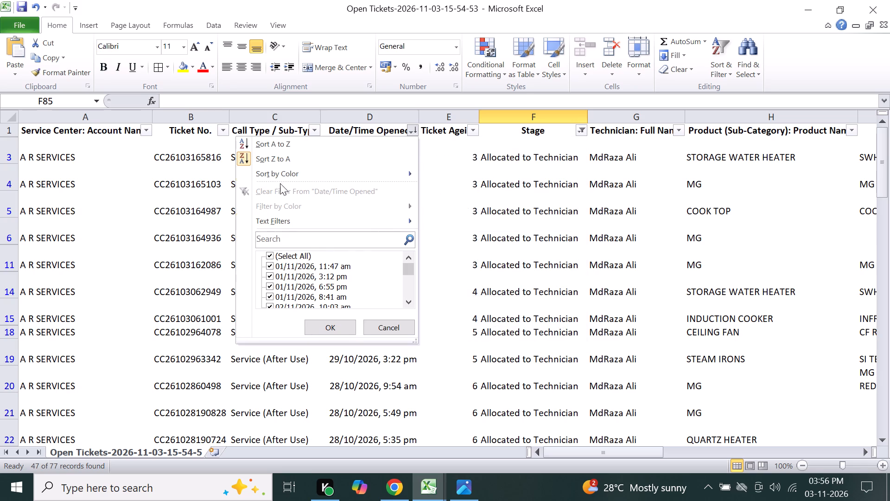
{"action": "left_click", "coordinate": [287, 148]}
{"action": "left_click", "coordinate": [509, 224]}
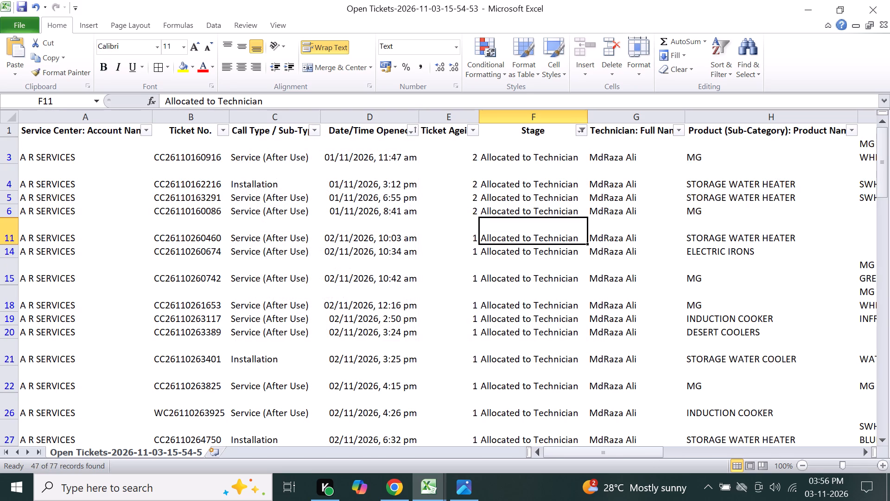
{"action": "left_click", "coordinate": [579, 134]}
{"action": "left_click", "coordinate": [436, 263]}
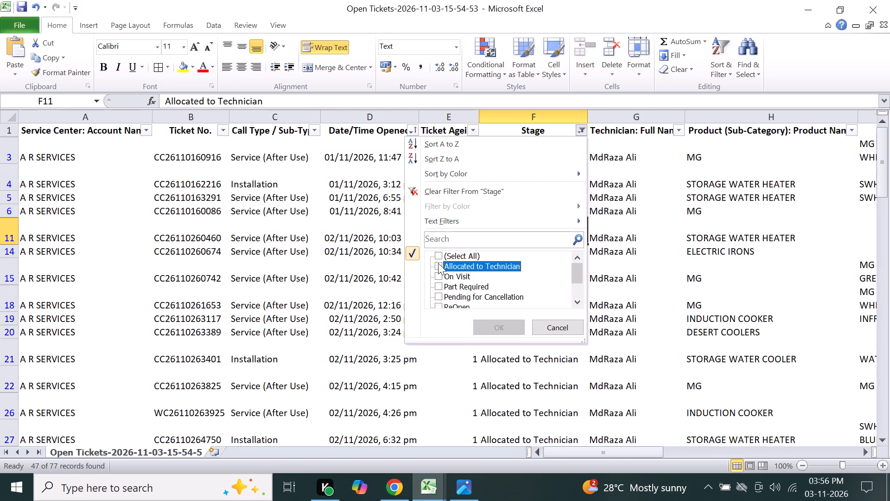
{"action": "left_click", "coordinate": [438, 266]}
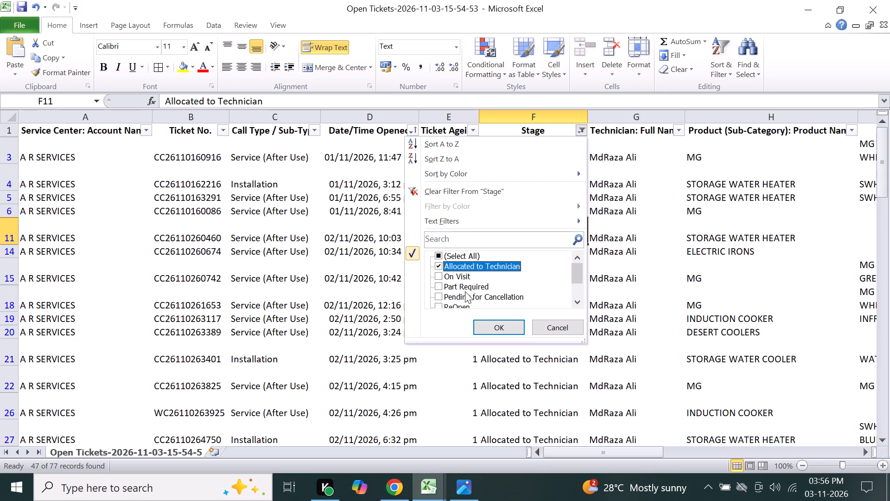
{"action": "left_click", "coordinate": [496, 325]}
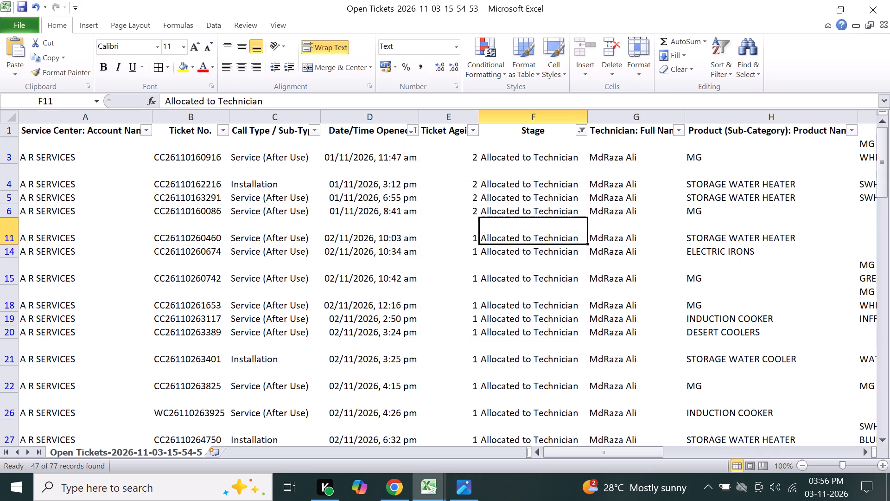
{"action": "scroll", "coordinate": [439, 277], "scroll_direction": "down", "scroll_amount": 4}
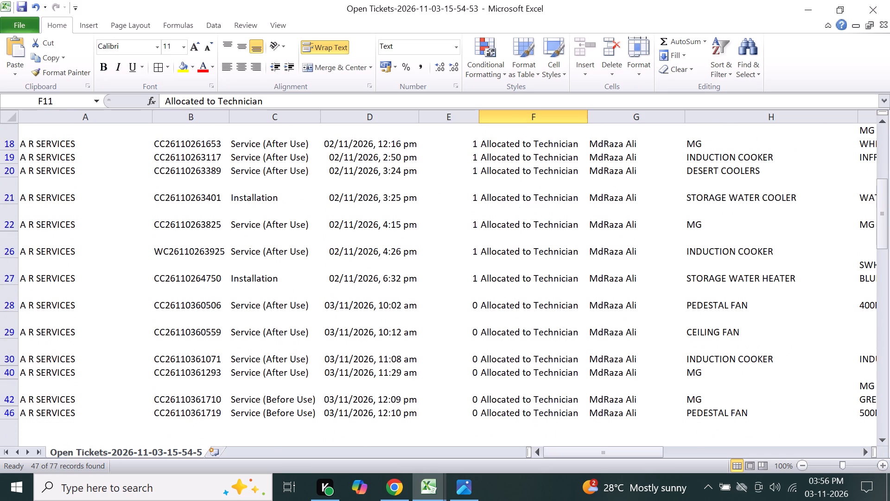
{"action": "scroll", "coordinate": [319, 314], "scroll_direction": "down", "scroll_amount": 2}
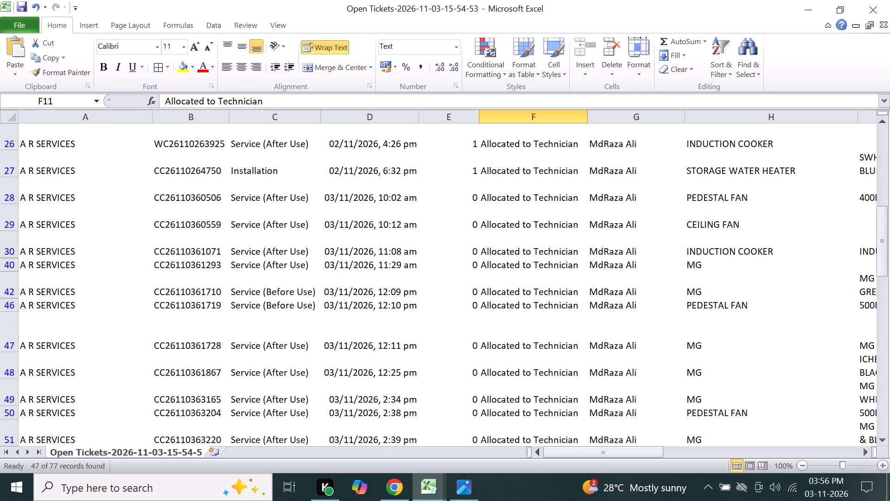
{"action": "scroll", "coordinate": [318, 299], "scroll_direction": "down", "scroll_amount": 1}
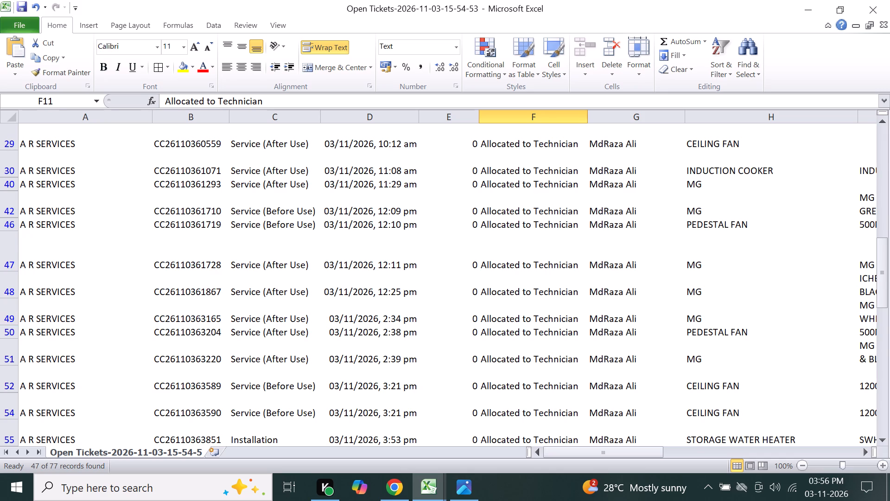
{"action": "scroll", "coordinate": [51, 346], "scroll_direction": "down", "scroll_amount": 1}
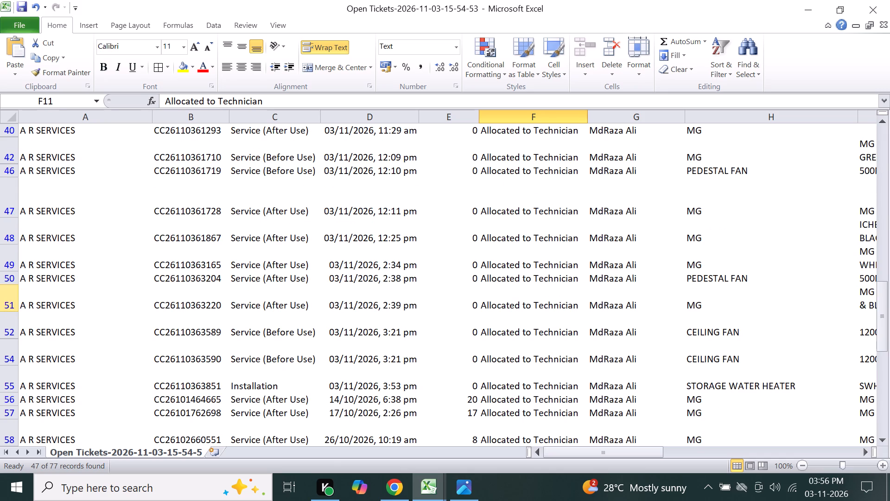
{"action": "left_click_drag", "start_coordinate": [6, 304], "coordinate": [13, 346]}
{"action": "left_click_drag", "start_coordinate": [15, 321], "coordinate": [21, 373]}
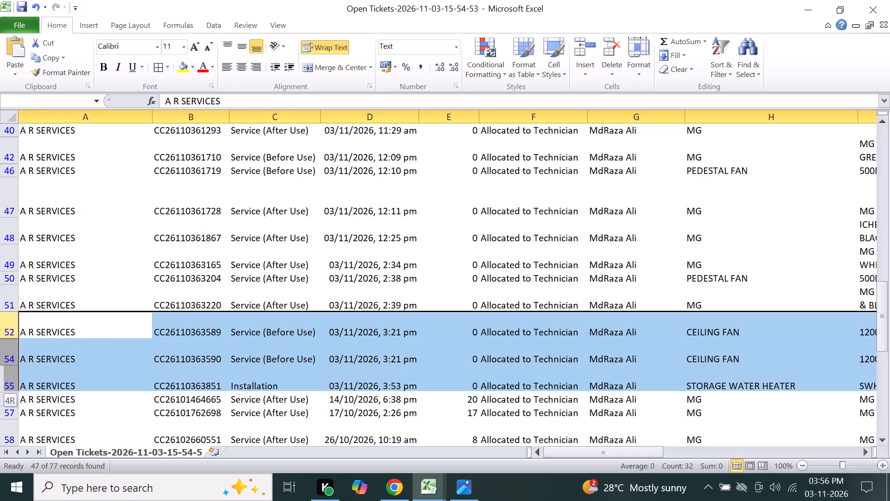
{"action": "left_click_drag", "start_coordinate": [21, 373], "coordinate": [21, 374]}
{"action": "right_click", "coordinate": [70, 348]}
{"action": "left_click", "coordinate": [140, 187]}
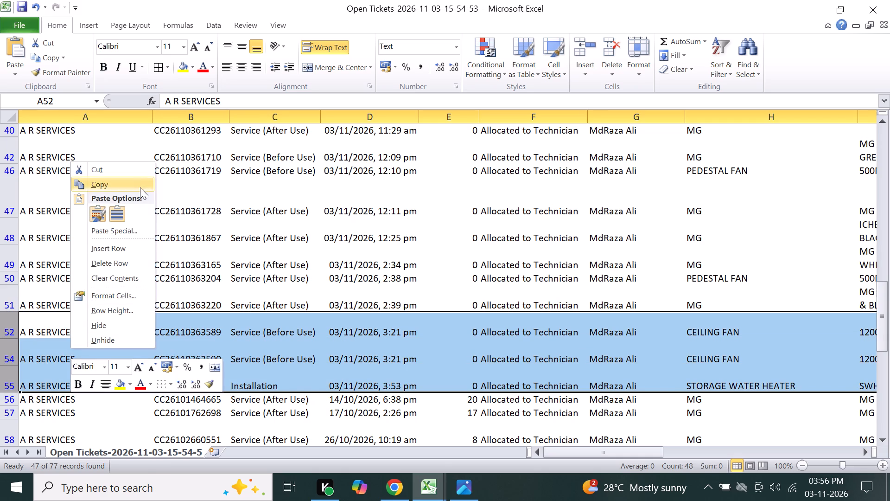
Switch to Chrome and bring up the ar services Google Sheet.
{"action": "left_click", "coordinate": [398, 483]}
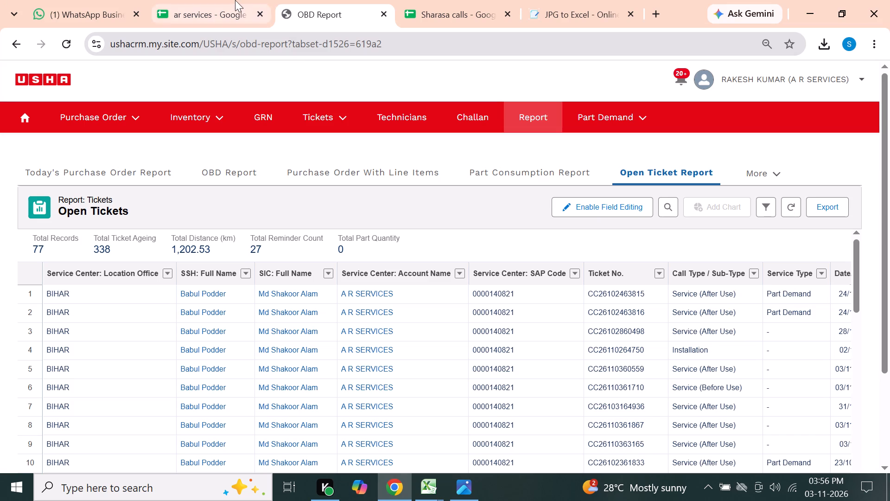
{"action": "left_click", "coordinate": [235, 0]}
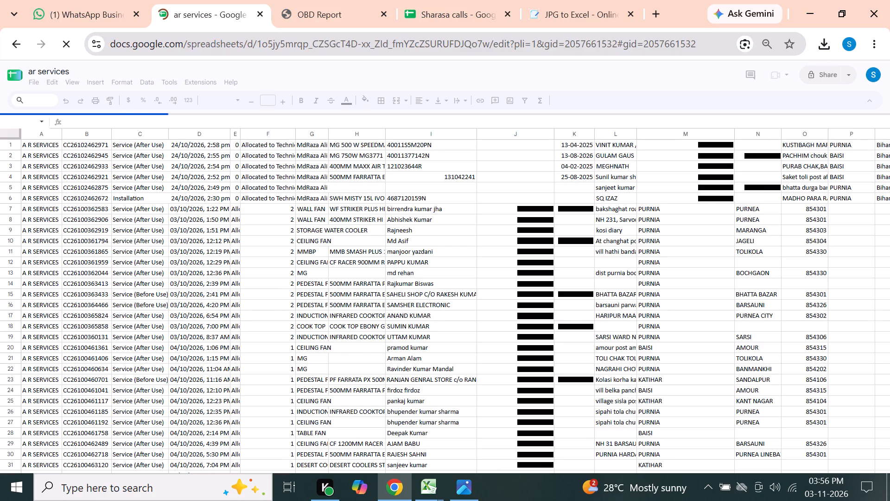
{"action": "scroll", "coordinate": [175, 328], "scroll_direction": "down", "scroll_amount": 14}
{"action": "scroll", "coordinate": [176, 352], "scroll_direction": "down", "scroll_amount": 9}
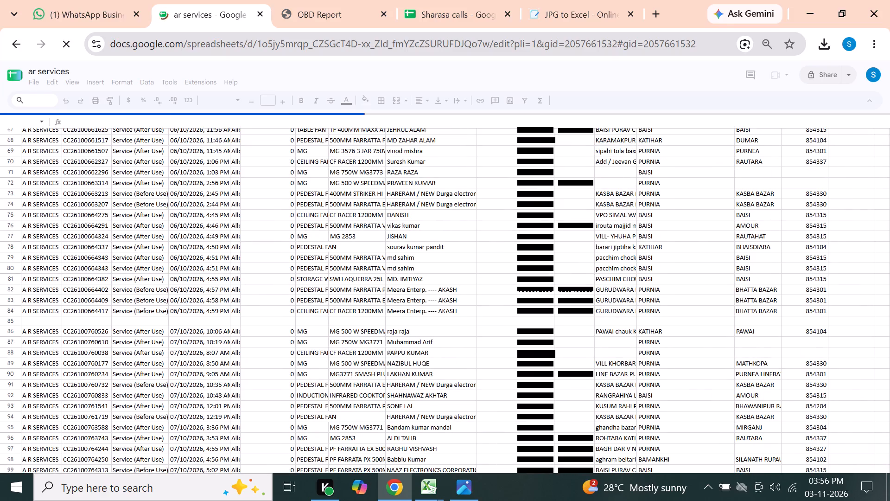
{"action": "scroll", "coordinate": [175, 352], "scroll_direction": "down", "scroll_amount": 10}
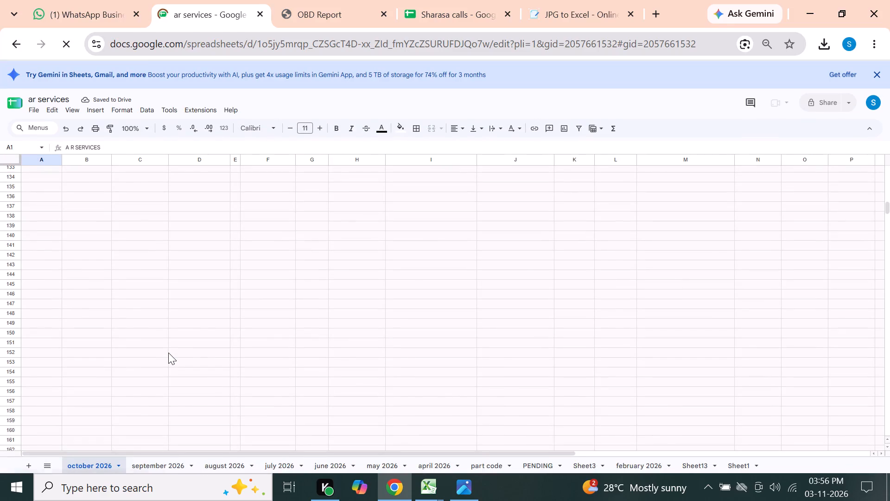
{"action": "scroll", "coordinate": [168, 353], "scroll_direction": "down", "scroll_amount": 11}
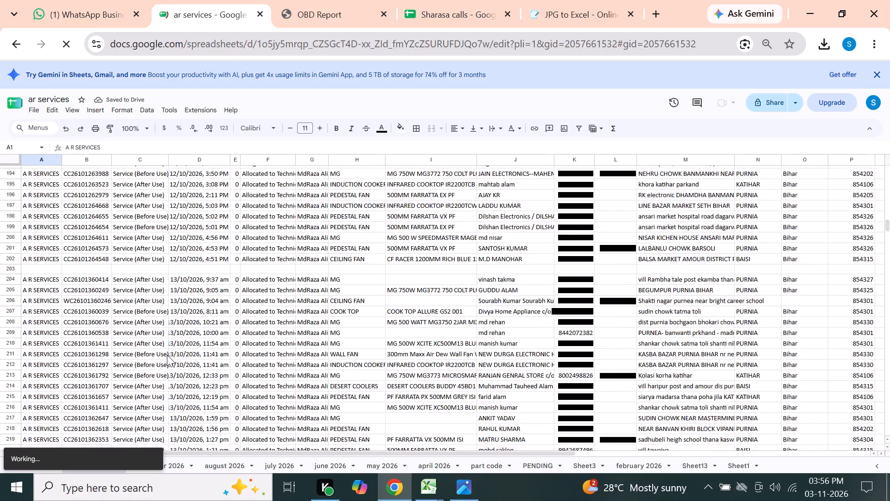
{"action": "scroll", "coordinate": [167, 355], "scroll_direction": "down", "scroll_amount": 17}
{"action": "scroll", "coordinate": [166, 355], "scroll_direction": "down", "scroll_amount": 6}
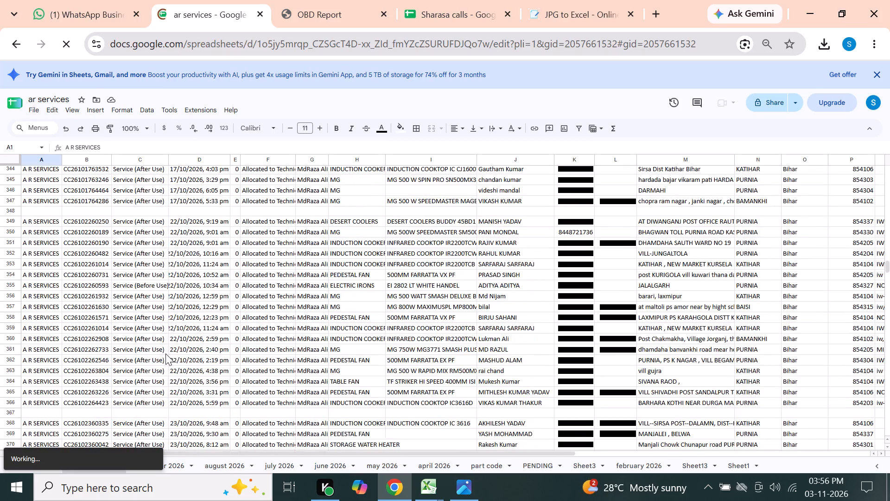
{"action": "scroll", "coordinate": [165, 353], "scroll_direction": "down", "scroll_amount": 16}
{"action": "scroll", "coordinate": [162, 355], "scroll_direction": "down", "scroll_amount": 5}
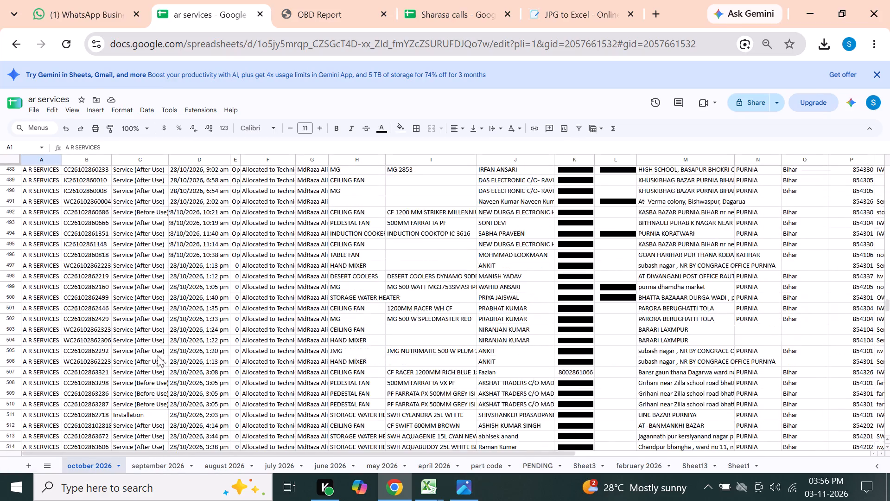
{"action": "scroll", "coordinate": [158, 355], "scroll_direction": "down", "scroll_amount": 19}
{"action": "scroll", "coordinate": [156, 355], "scroll_direction": "up", "scroll_amount": 2}
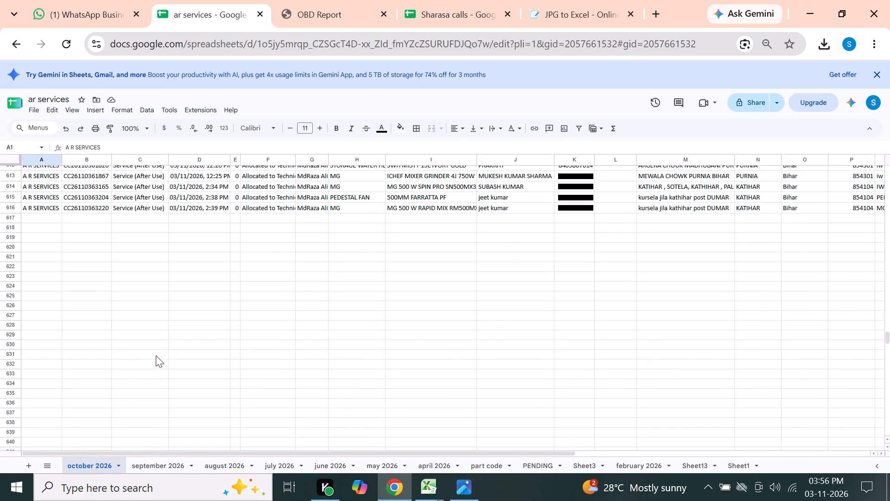
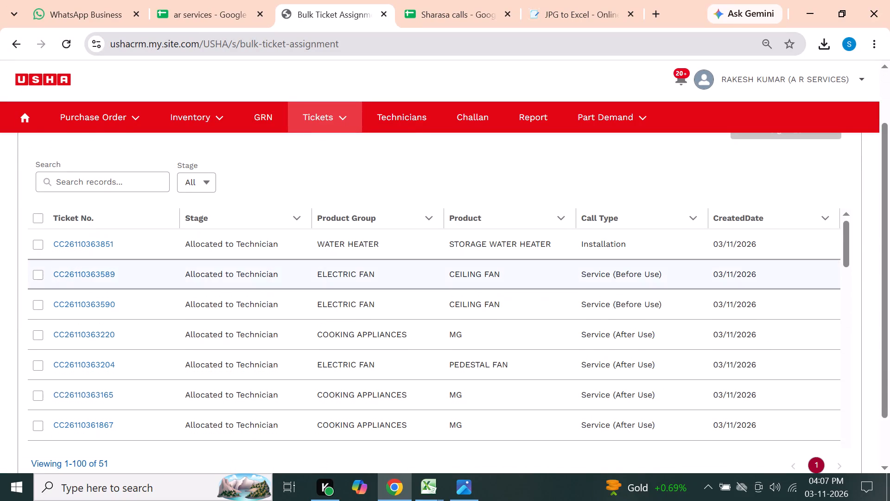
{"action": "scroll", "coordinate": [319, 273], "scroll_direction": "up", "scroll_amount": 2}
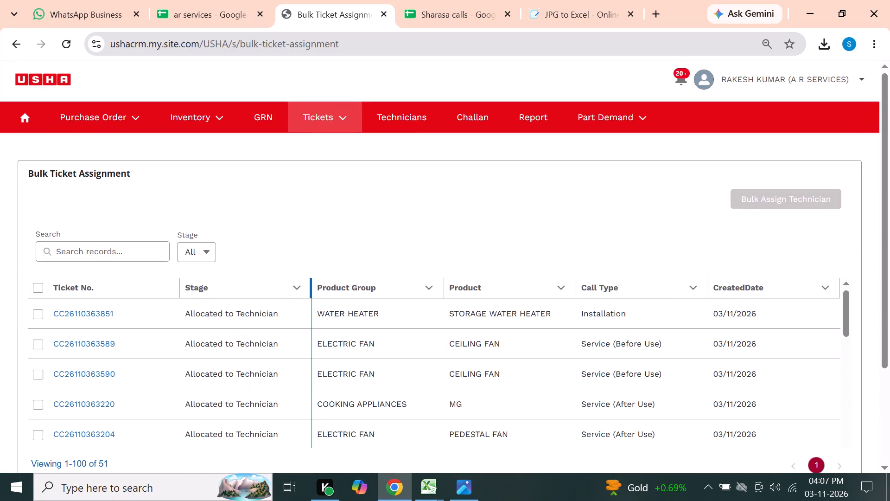
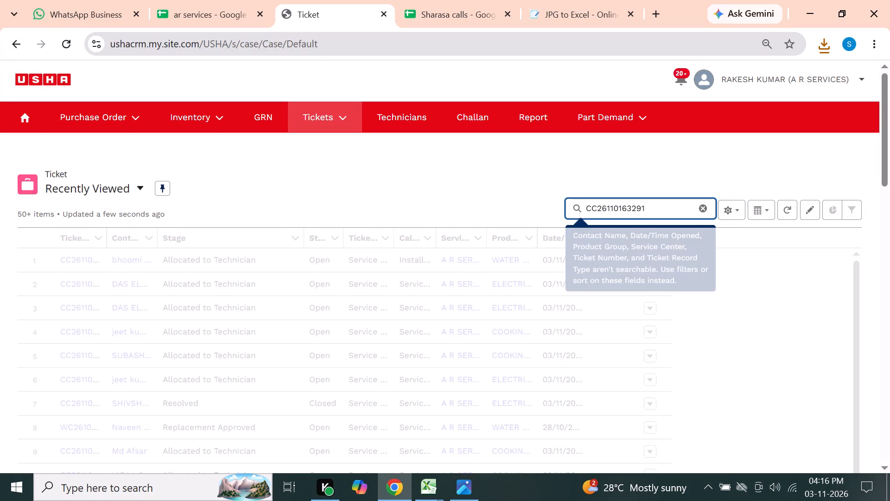
{"action": "left_click", "coordinate": [80, 262]}
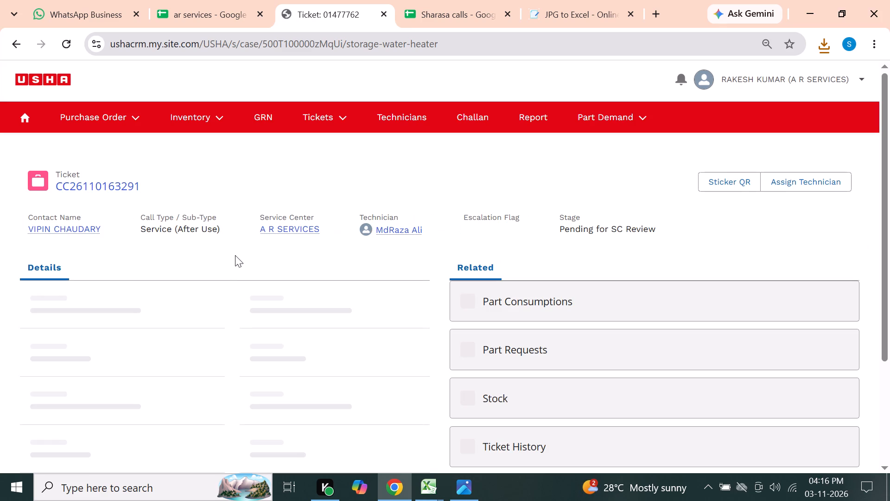
Upload WhatsApp Image 2026-11-03 at 15.47.39 and the WhatsApp Videos 2026-11-03 at 11.30.53 and 16.15.01 from Downloads to the ticket's attachments.
{"action": "scroll", "coordinate": [731, 256], "scroll_direction": "down", "scroll_amount": 5}
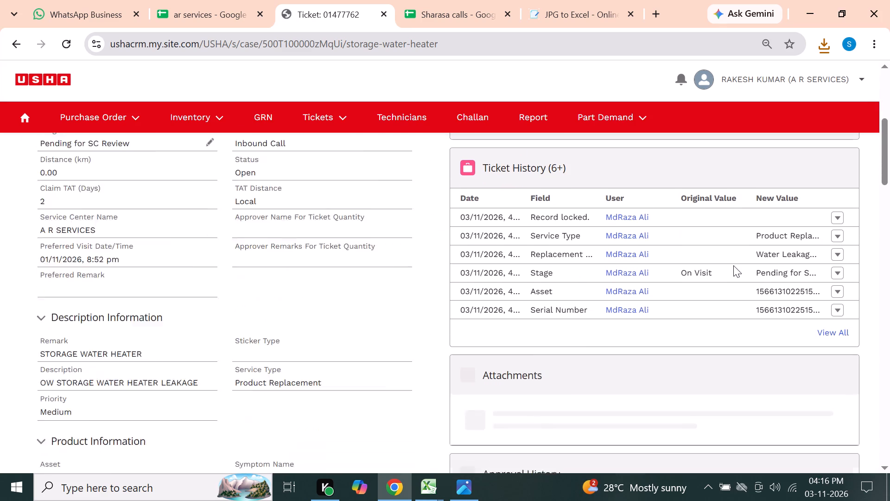
{"action": "scroll", "coordinate": [745, 286], "scroll_direction": "down", "scroll_amount": 1}
{"action": "left_click", "coordinate": [797, 294]}
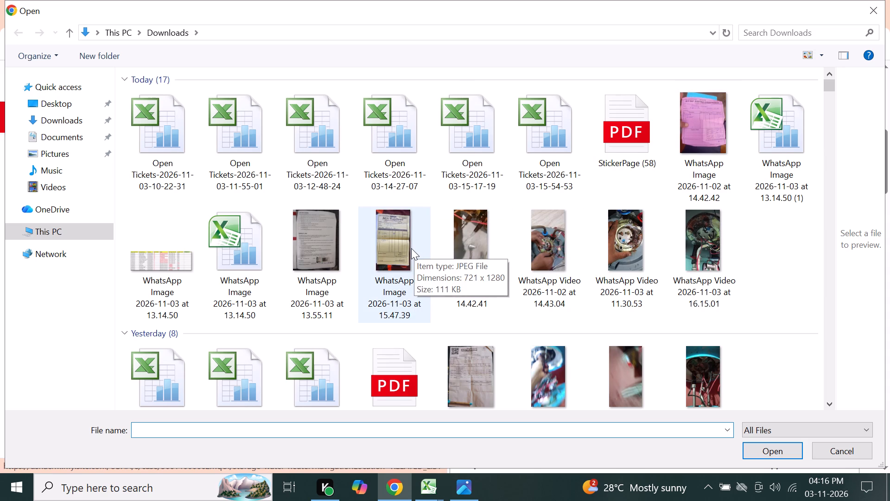
{"action": "left_click", "coordinate": [411, 248]}
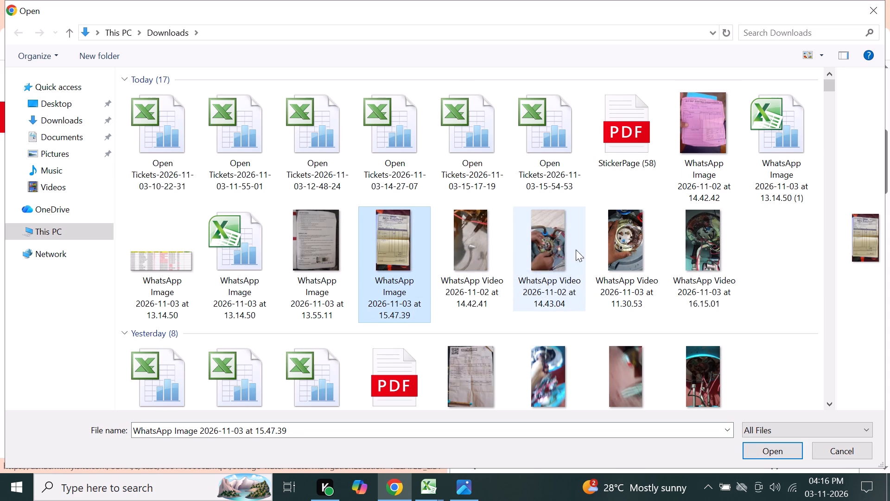
{"action": "left_click", "coordinate": [625, 244]}
{"action": "left_click", "coordinate": [706, 246]}
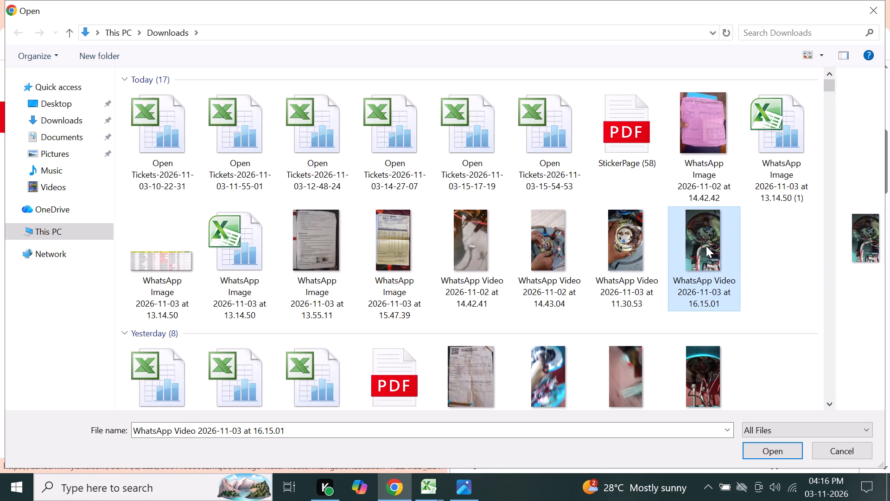
{"action": "left_click", "coordinate": [658, 254], "text": "ctrl"}
{"action": "left_click", "coordinate": [400, 272], "text": "ctrl"}
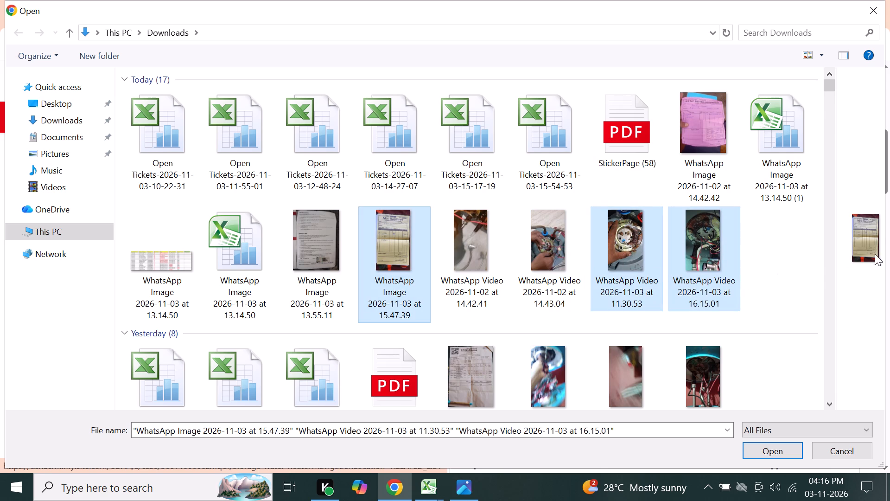
{"action": "left_click", "coordinate": [872, 241]}
{"action": "scroll", "coordinate": [864, 241], "scroll_direction": "up", "scroll_amount": 3}
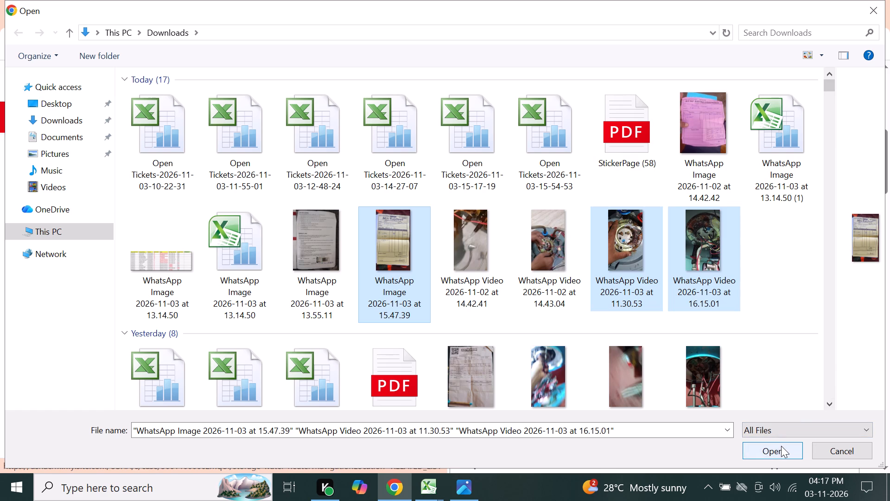
{"action": "left_click", "coordinate": [781, 446]}
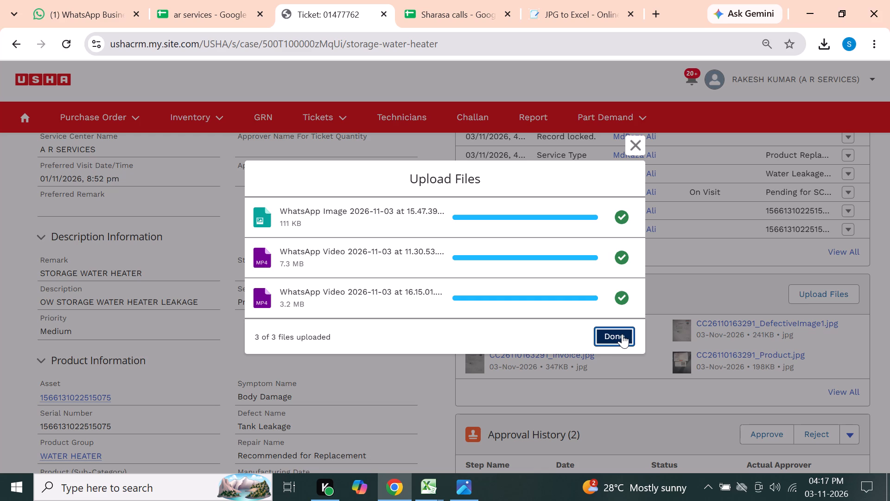
{"action": "left_click", "coordinate": [622, 334]}
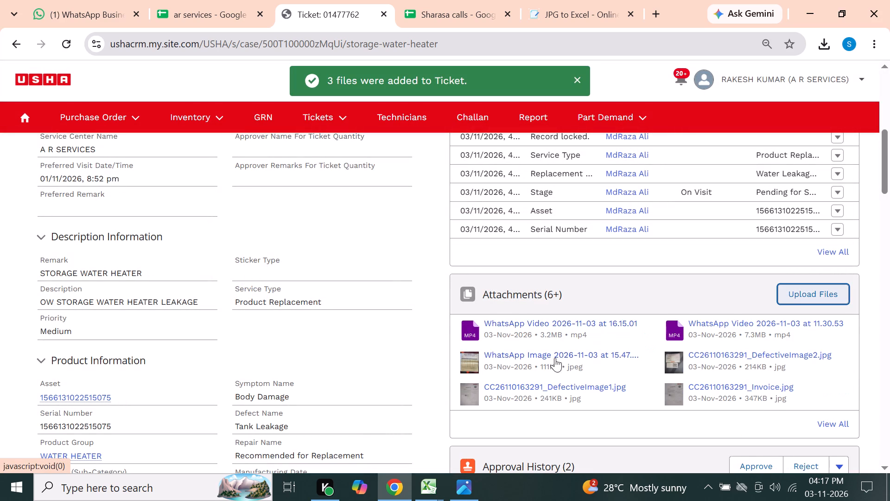
Preview the attached WhatsApp image from 15.47.39 to check the purchase bill, and close the preview.
{"action": "left_click", "coordinate": [473, 358]}
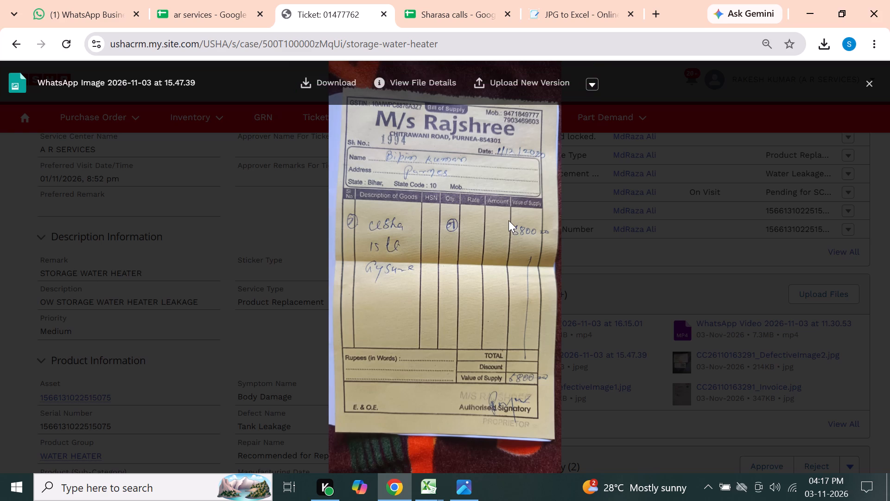
{"action": "left_click", "coordinate": [606, 210]}
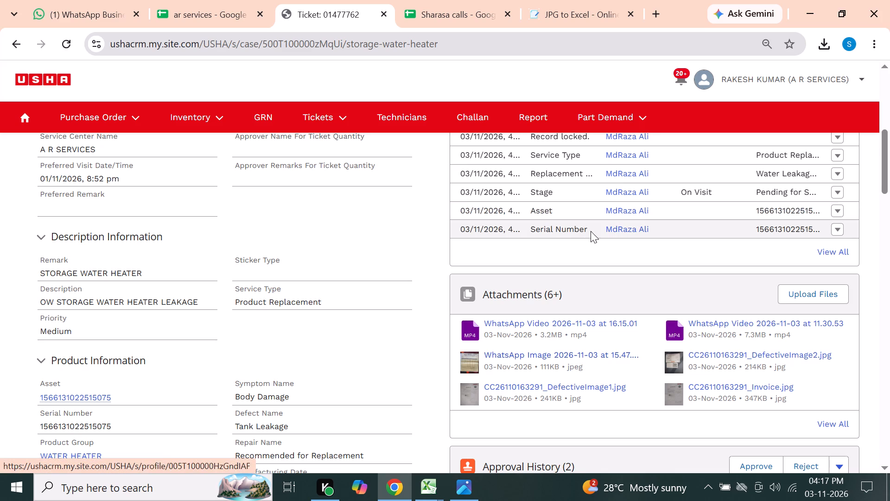
Approve the water heater ticket's pending replacement request with the comment "tank leakage".
{"action": "scroll", "coordinate": [528, 263], "scroll_direction": "down", "scroll_amount": 2}
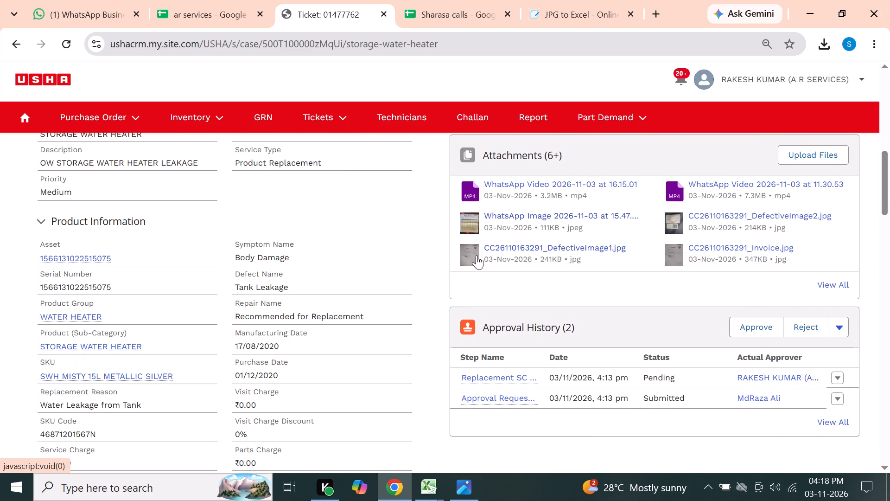
{"action": "left_click", "coordinate": [753, 330]}
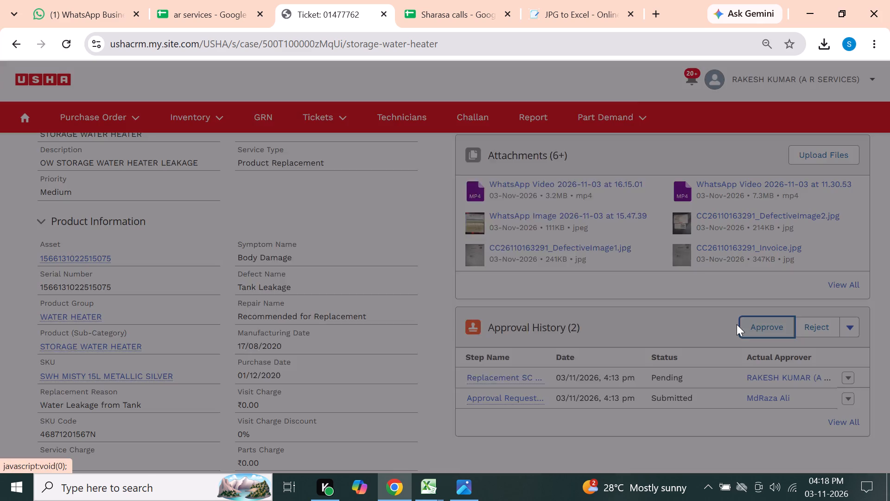
{"action": "left_click", "coordinate": [414, 200]}
{"action": "type", "text": "tank"}
{"action": "key", "text": "space"}
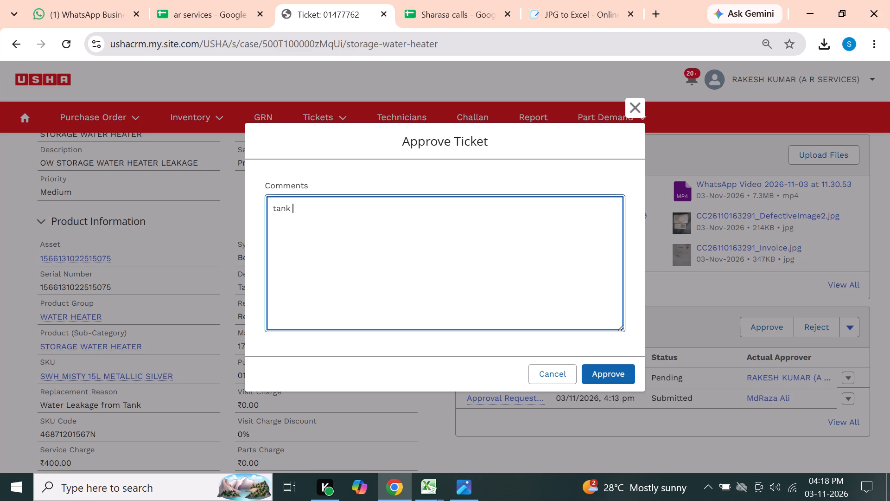
{"action": "type", "text": "leakage"}
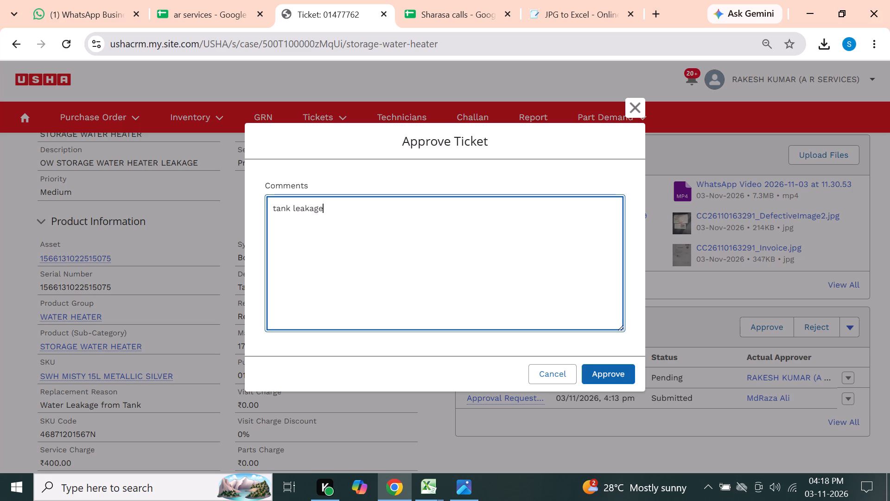
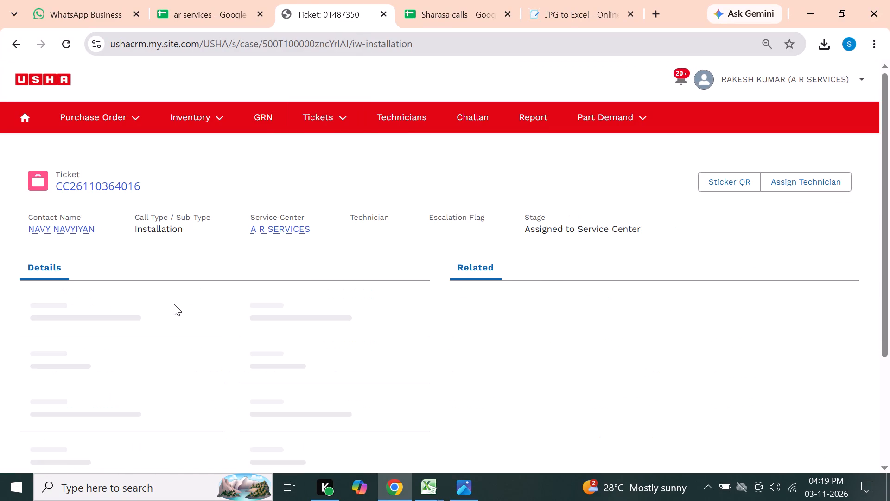
{"action": "scroll", "coordinate": [174, 304], "scroll_direction": "down", "scroll_amount": 9}
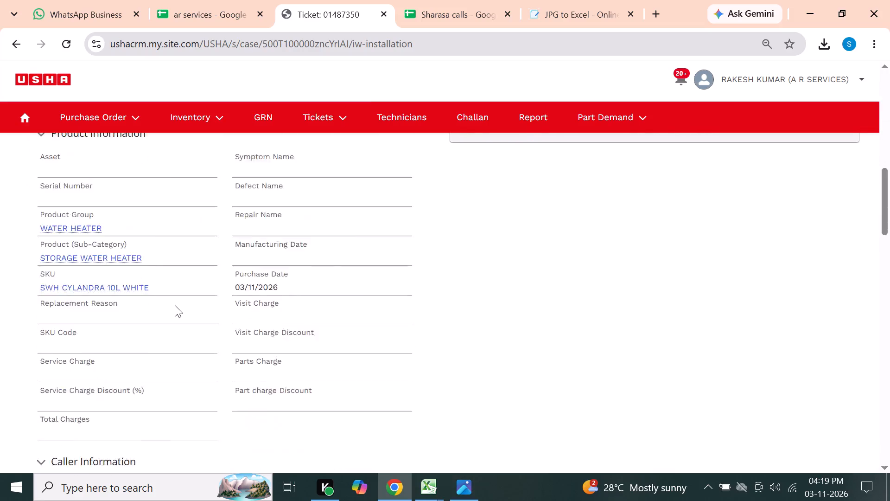
{"action": "scroll", "coordinate": [175, 305], "scroll_direction": "down", "scroll_amount": 6}
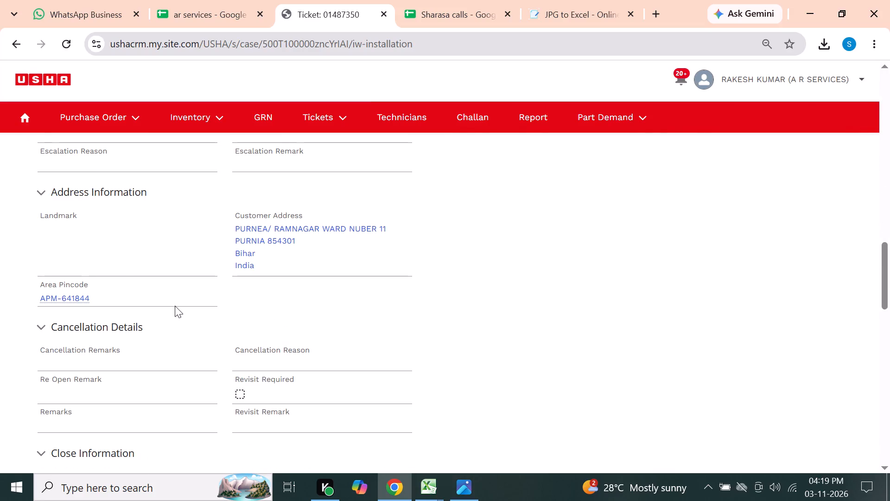
{"action": "scroll", "coordinate": [175, 306], "scroll_direction": "up", "scroll_amount": 2}
{"action": "scroll", "coordinate": [175, 306], "scroll_direction": "down", "scroll_amount": 1}
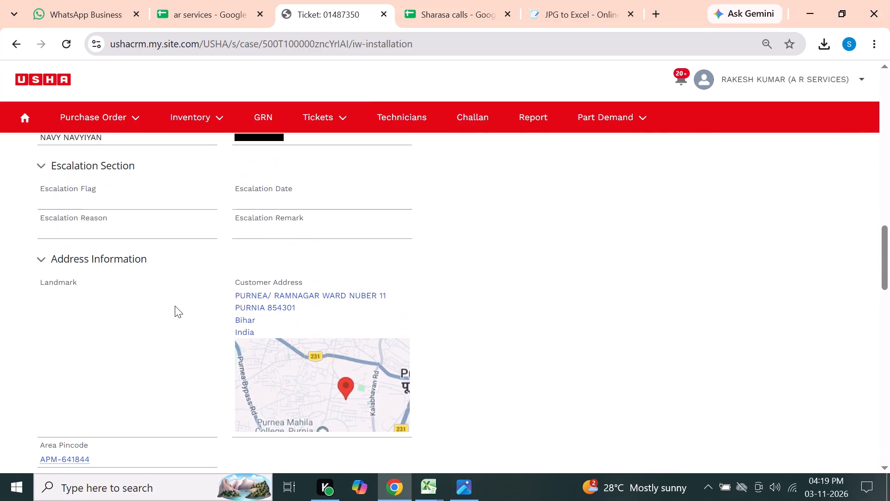
{"action": "scroll", "coordinate": [175, 306], "scroll_direction": "down", "scroll_amount": 1}
{"action": "scroll", "coordinate": [175, 306], "scroll_direction": "up", "scroll_amount": 5}
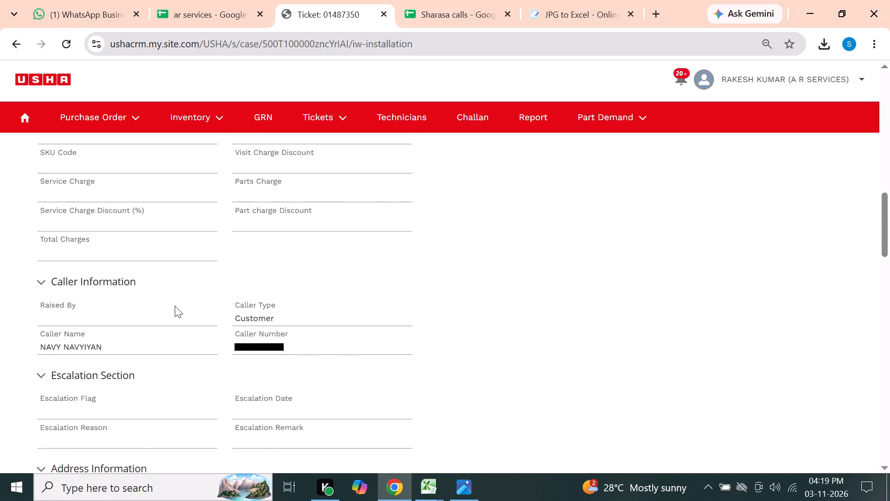
{"action": "scroll", "coordinate": [175, 306], "scroll_direction": "up", "scroll_amount": 8}
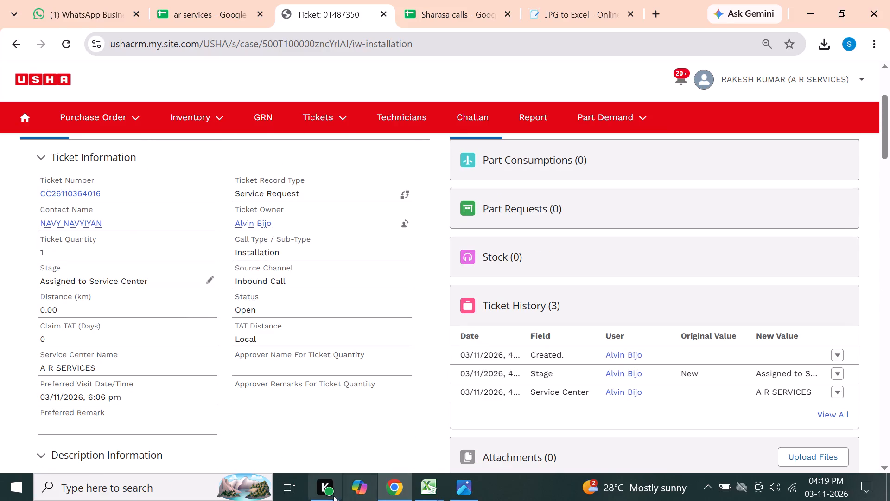
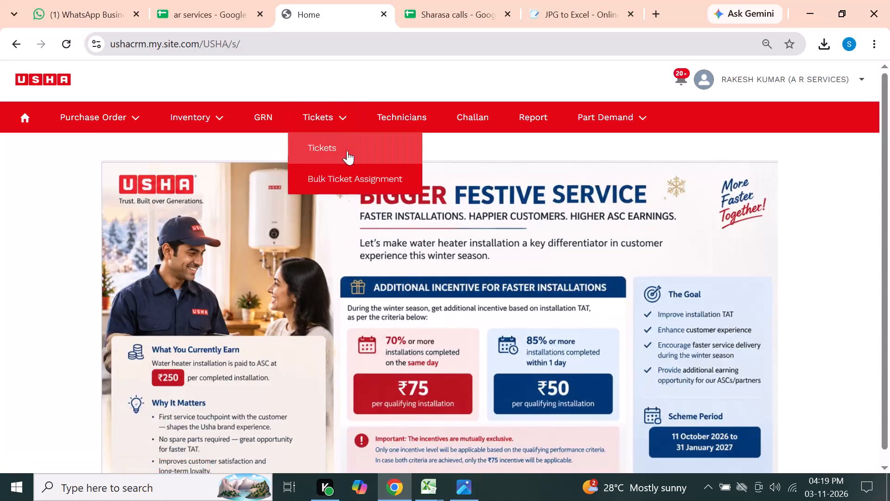
{"action": "left_click", "coordinate": [346, 174]}
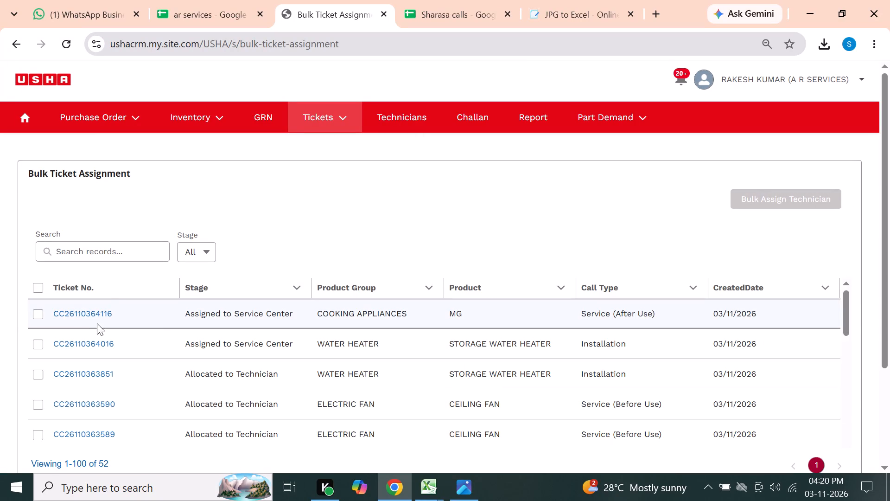
{"action": "left_click", "coordinate": [86, 308]}
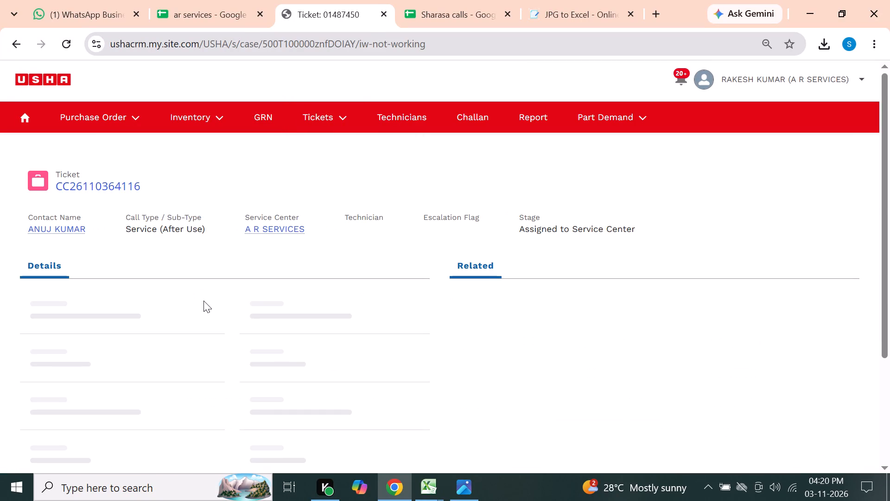
{"action": "scroll", "coordinate": [204, 301], "scroll_direction": "down", "scroll_amount": 5}
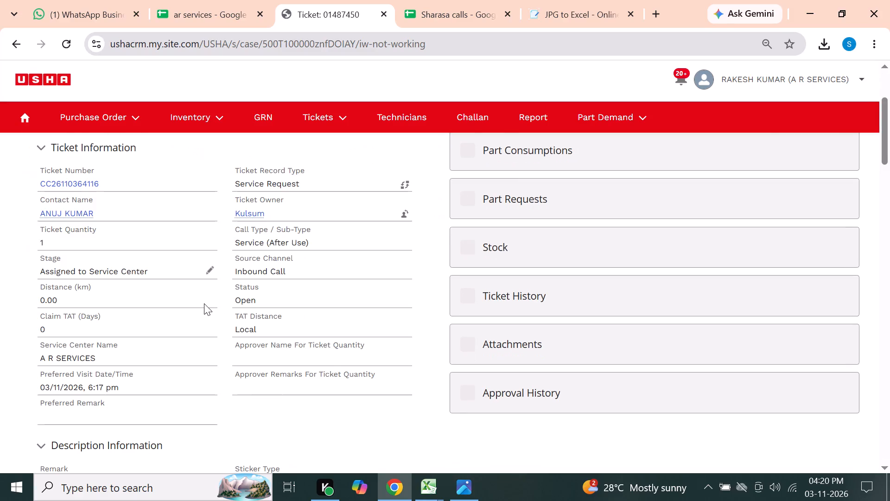
Review the product, purchase date and customer address details of the MG 500 W Speedmaster Magenta service ticket.
{"action": "scroll", "coordinate": [204, 303], "scroll_direction": "down", "scroll_amount": 6}
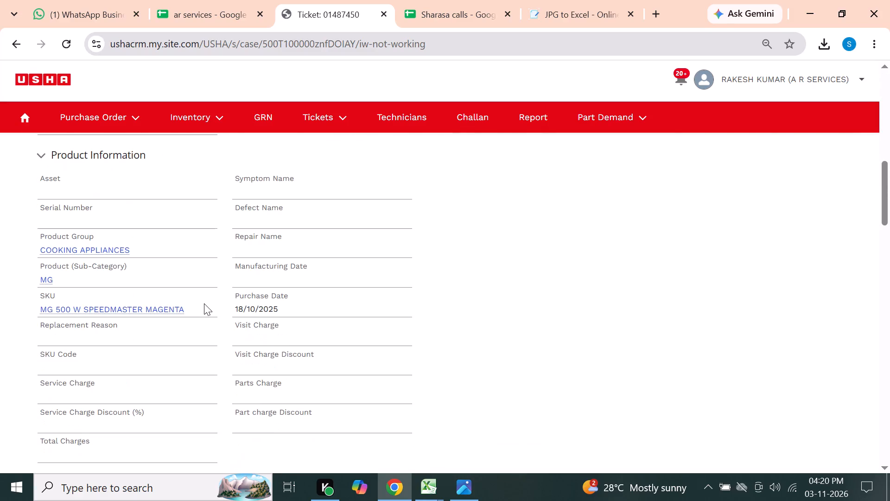
{"action": "scroll", "coordinate": [204, 303], "scroll_direction": "down", "scroll_amount": 6}
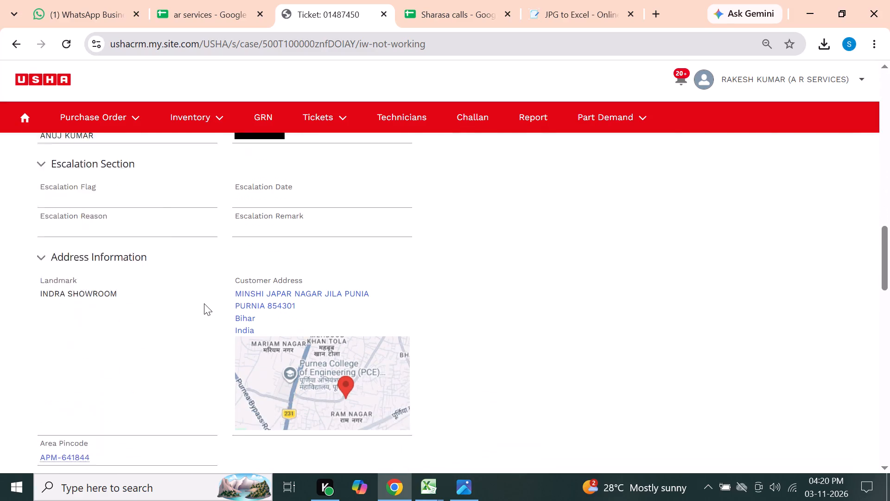
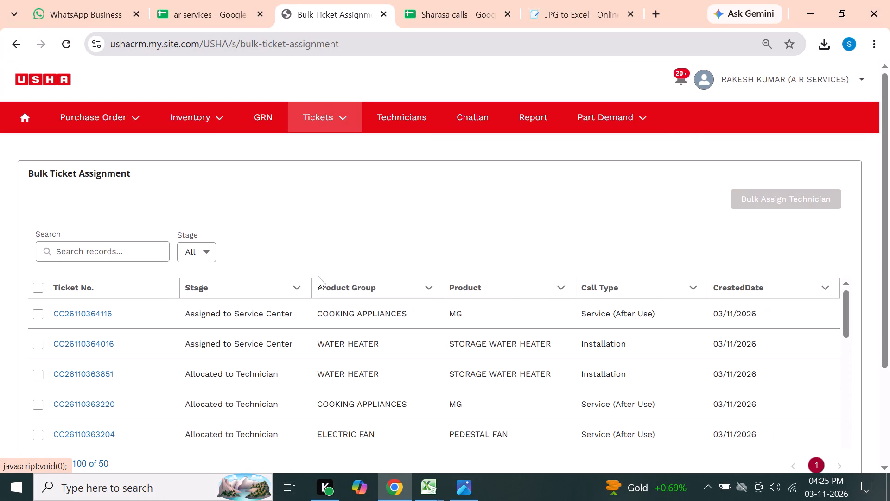
Look through the Bulk Ticket Assignment list, checking each ticket's stage, product group and created date.
{"action": "scroll", "coordinate": [317, 287], "scroll_direction": "down", "scroll_amount": 1}
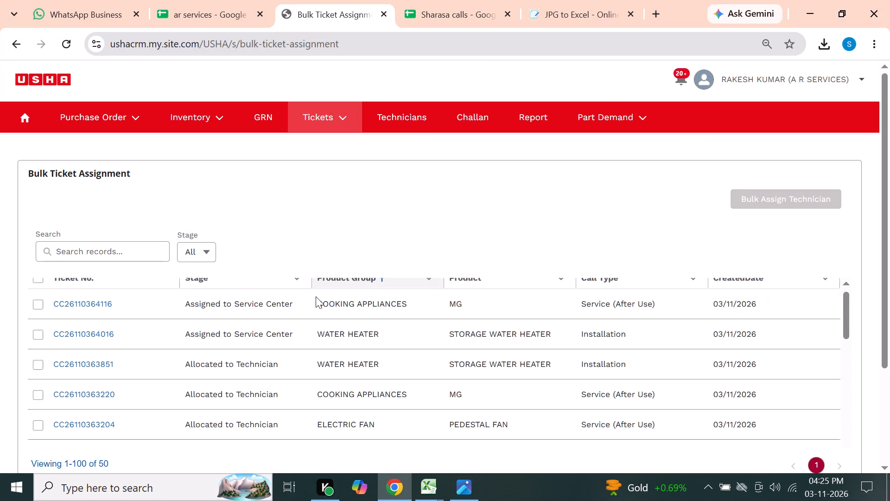
{"action": "scroll", "coordinate": [316, 296], "scroll_direction": "down", "scroll_amount": 18}
{"action": "scroll", "coordinate": [301, 326], "scroll_direction": "up", "scroll_amount": 1}
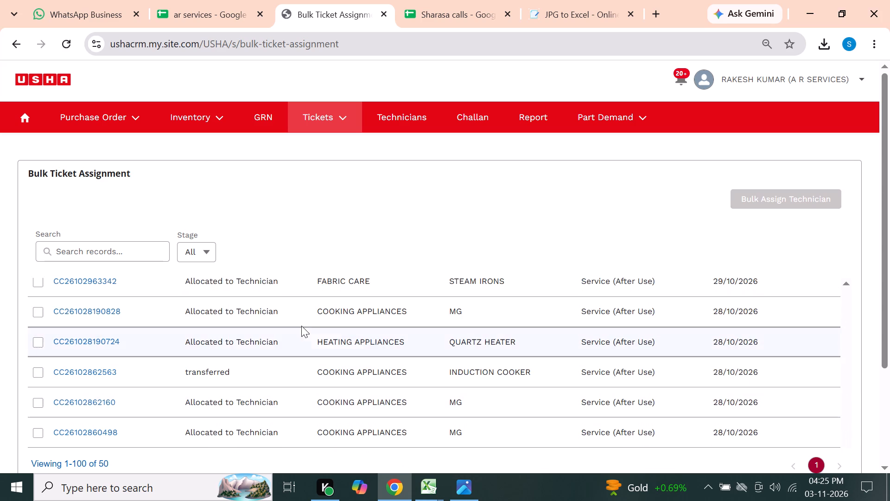
{"action": "scroll", "coordinate": [301, 334], "scroll_direction": "down", "scroll_amount": 7}
{"action": "scroll", "coordinate": [299, 340], "scroll_direction": "up", "scroll_amount": 3}
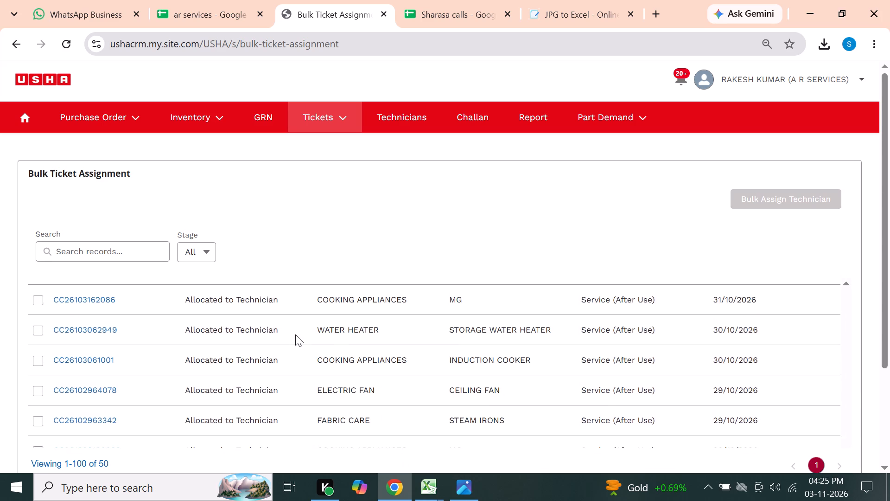
{"action": "scroll", "coordinate": [295, 334], "scroll_direction": "up", "scroll_amount": 10}
{"action": "scroll", "coordinate": [247, 304], "scroll_direction": "up", "scroll_amount": 2}
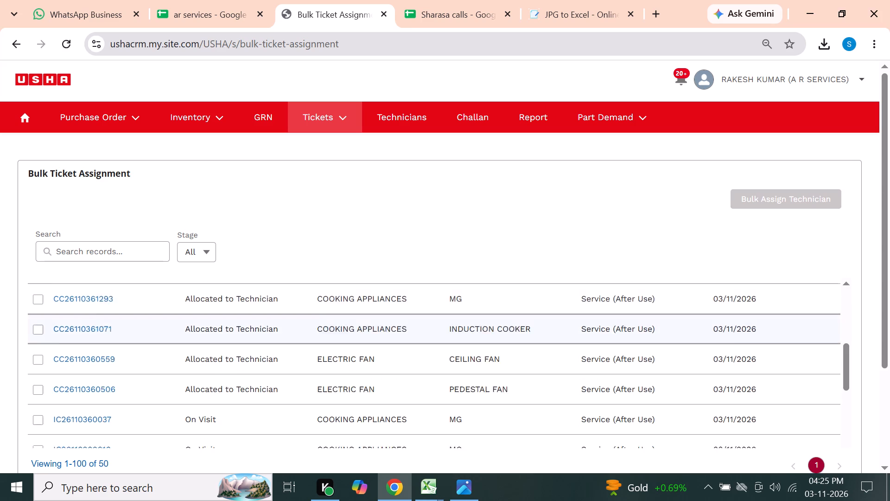
{"action": "scroll", "coordinate": [247, 304], "scroll_direction": "up", "scroll_amount": 9}
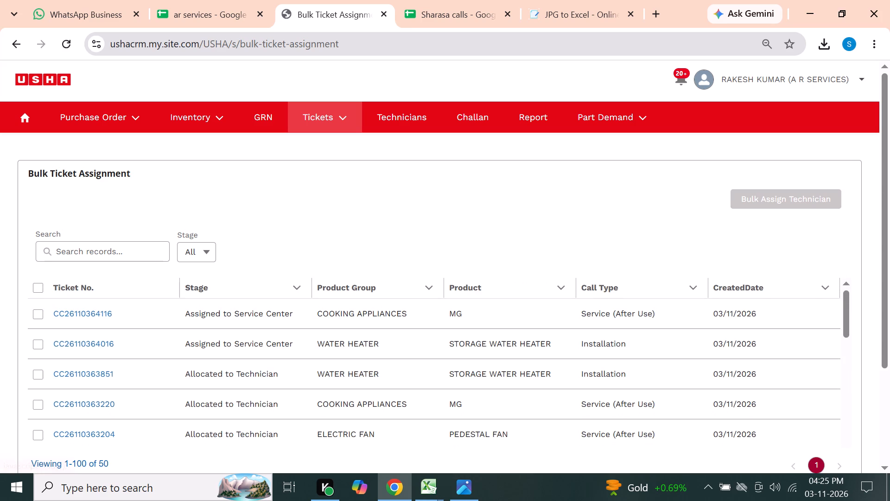
{"action": "left_click", "coordinate": [80, 314]}
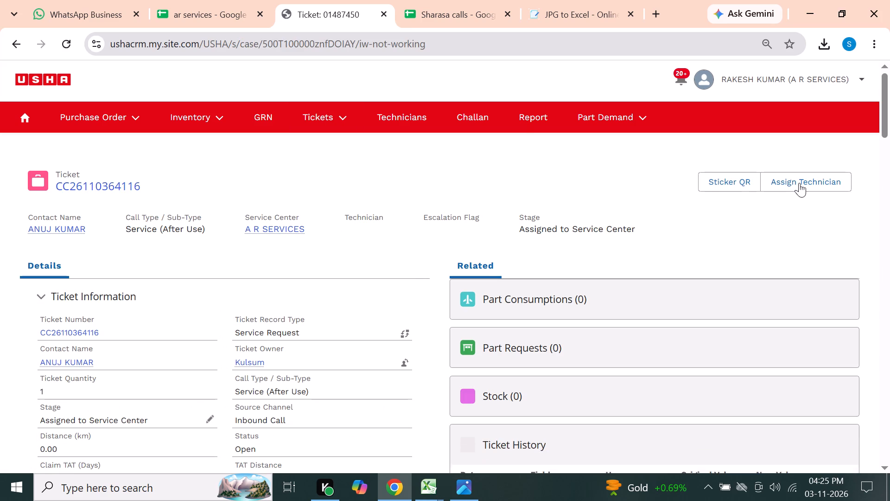
{"action": "left_click", "coordinate": [799, 183]}
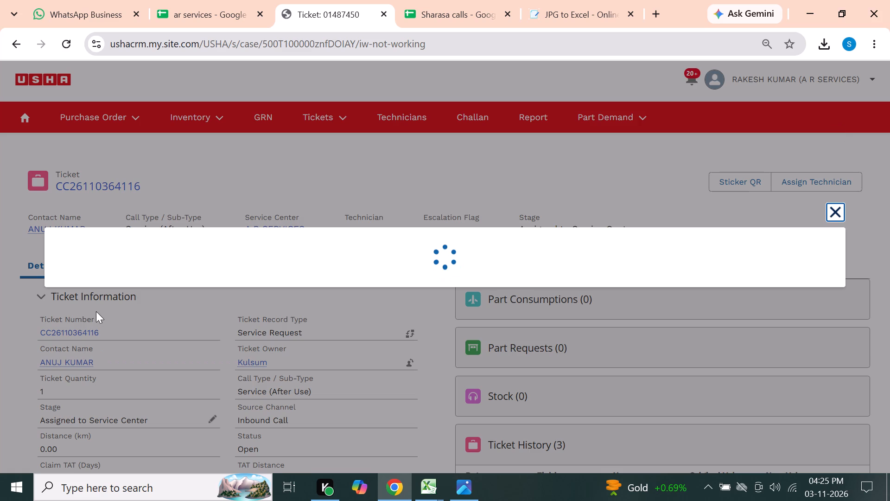
{"action": "left_click", "coordinate": [83, 325]}
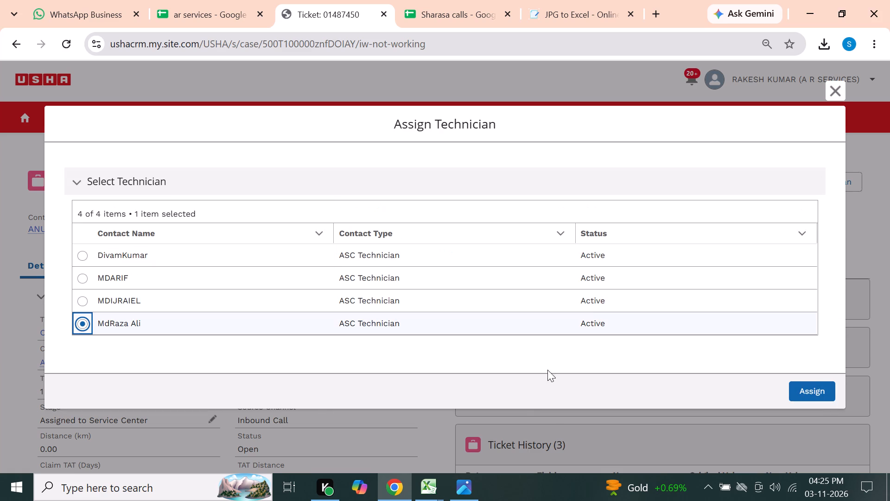
{"action": "left_click", "coordinate": [810, 392]}
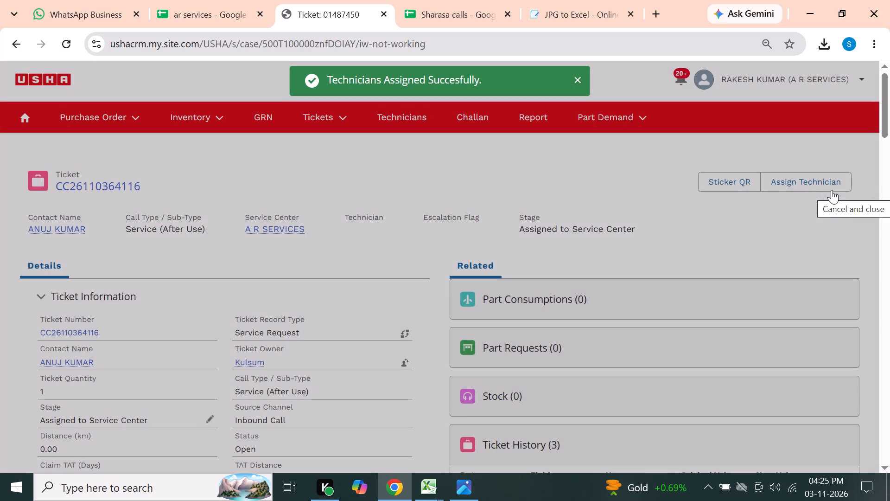
{"action": "left_click", "coordinate": [322, 122]}
{"action": "left_click", "coordinate": [342, 189]}
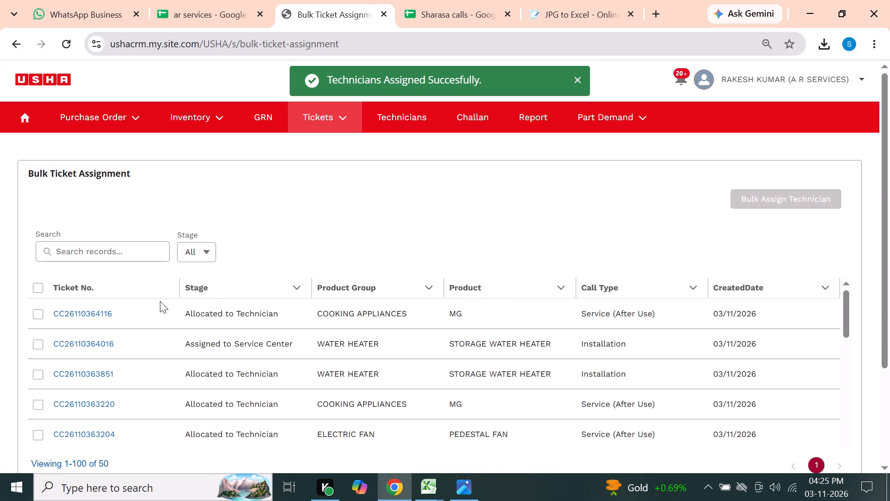
{"action": "left_click", "coordinate": [113, 337]}
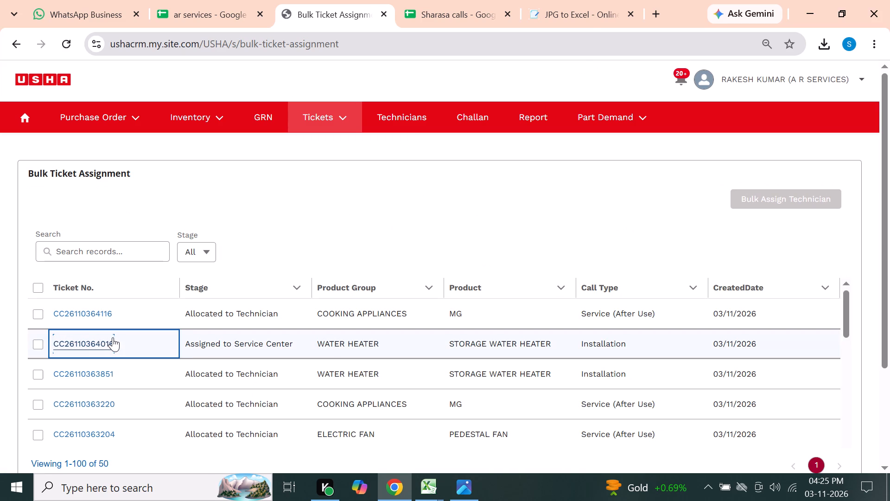
{"action": "left_click", "coordinate": [102, 338]}
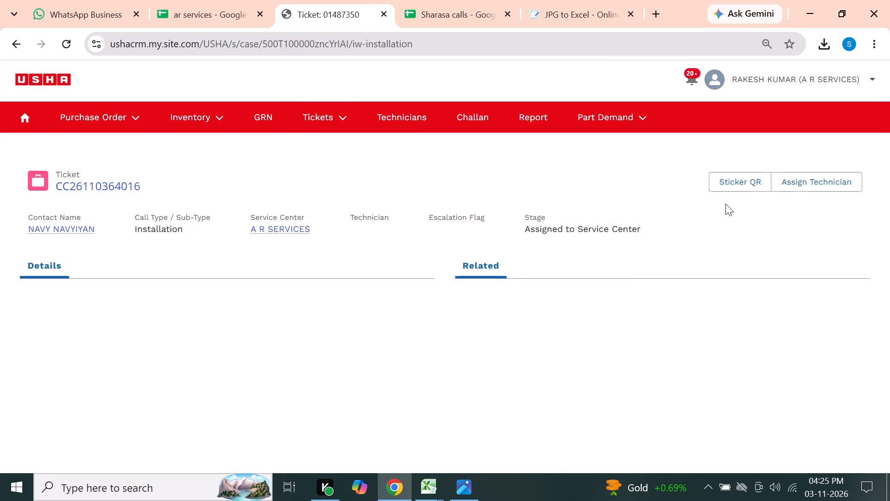
{"action": "left_click", "coordinate": [803, 179]}
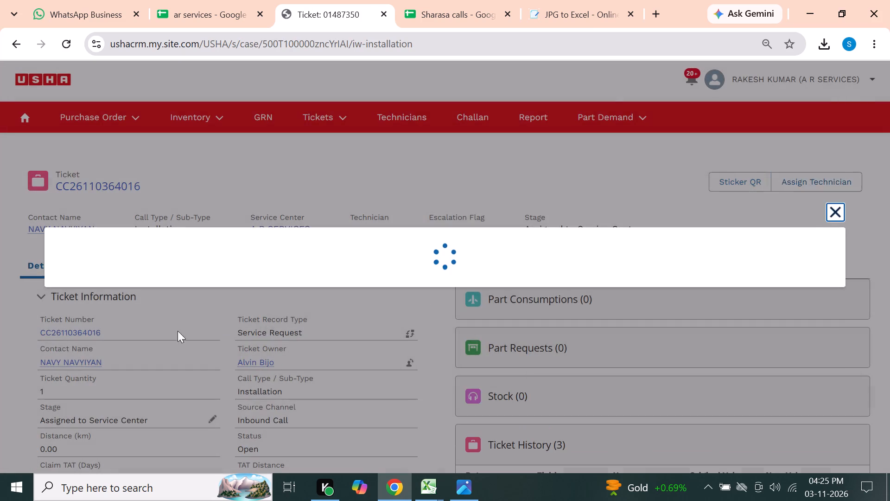
{"action": "left_click", "coordinate": [76, 322]}
{"action": "left_click", "coordinate": [80, 322]}
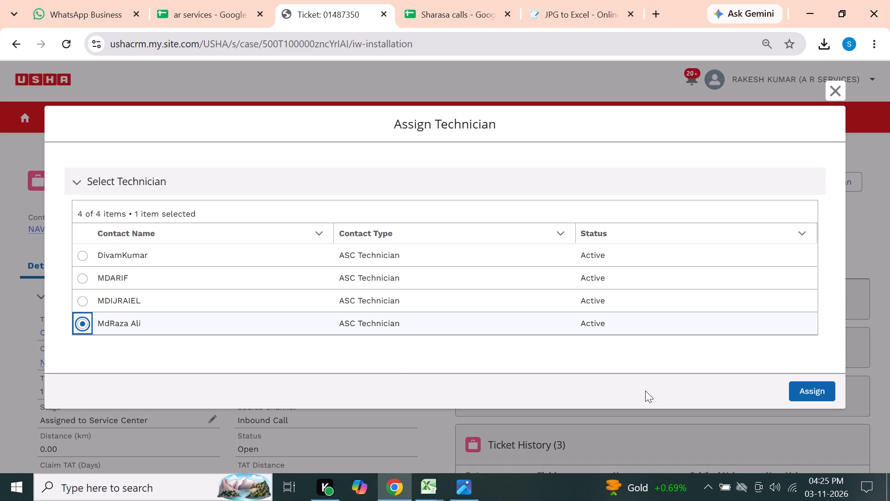
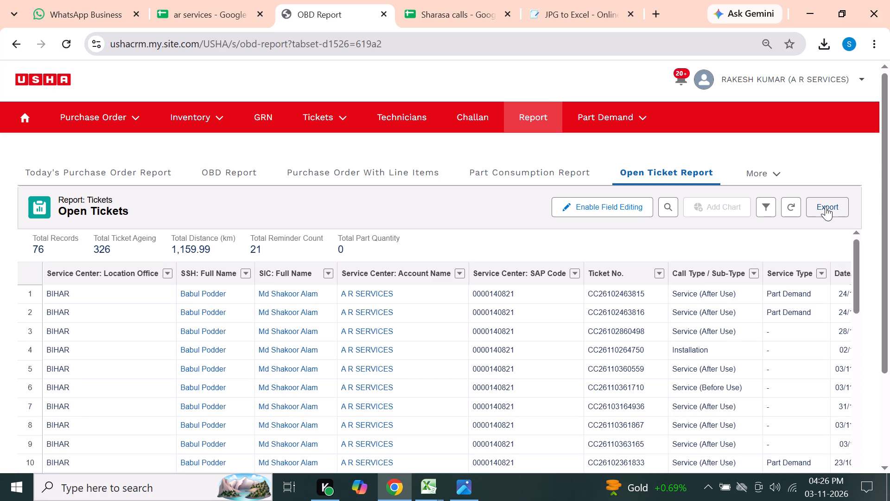
Export the Open Tickets report as Details Only in Excel .xls format and open the downloaded file.
{"action": "left_click", "coordinate": [826, 206]}
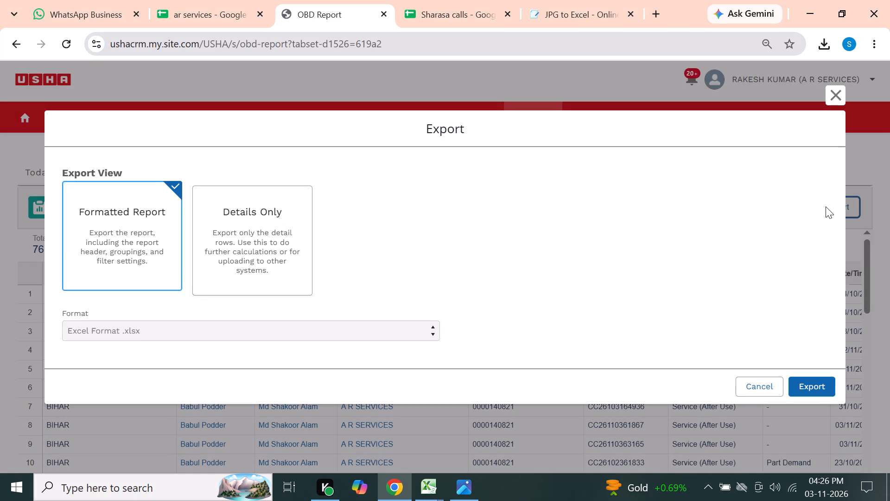
{"action": "left_click", "coordinate": [245, 252]}
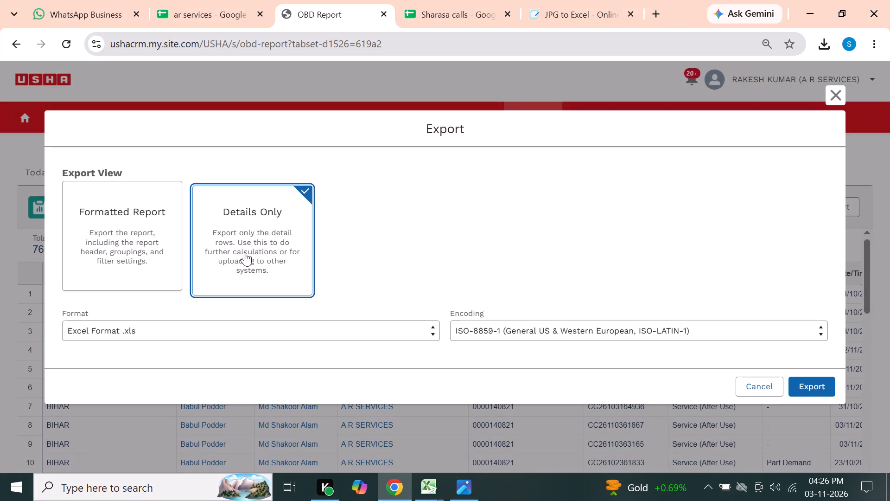
{"action": "left_click", "coordinate": [802, 382]}
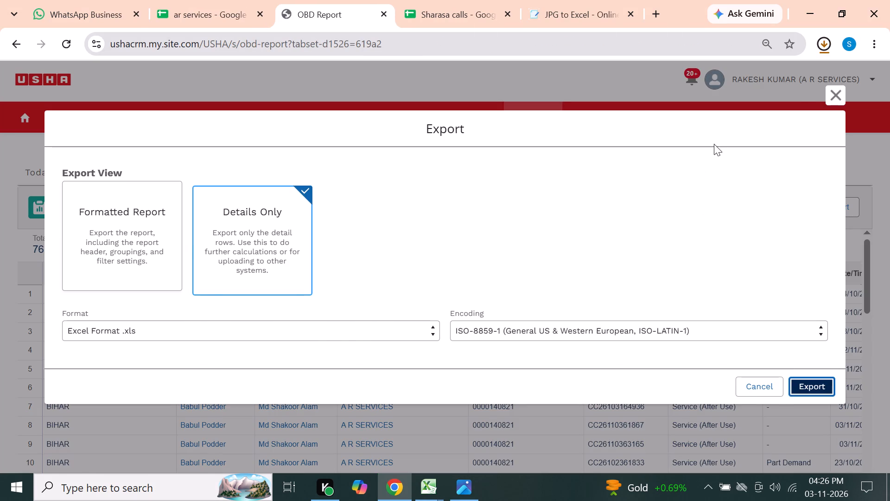
{"action": "left_click", "coordinate": [711, 88]}
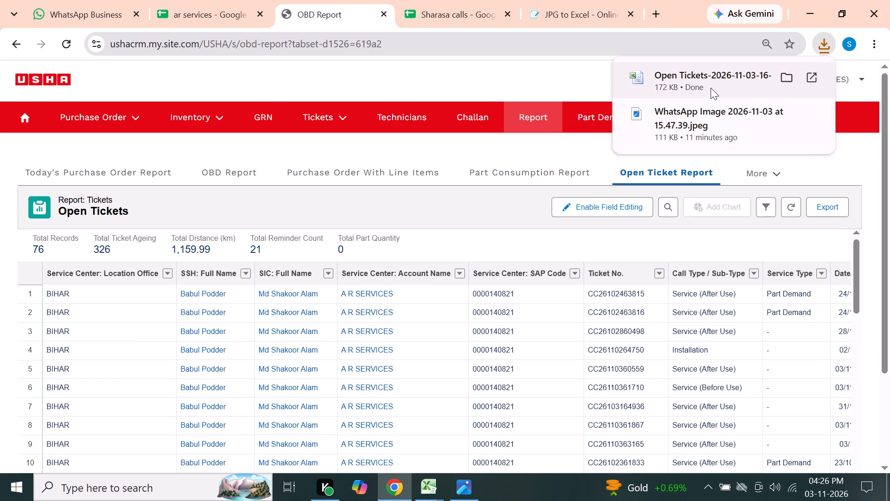
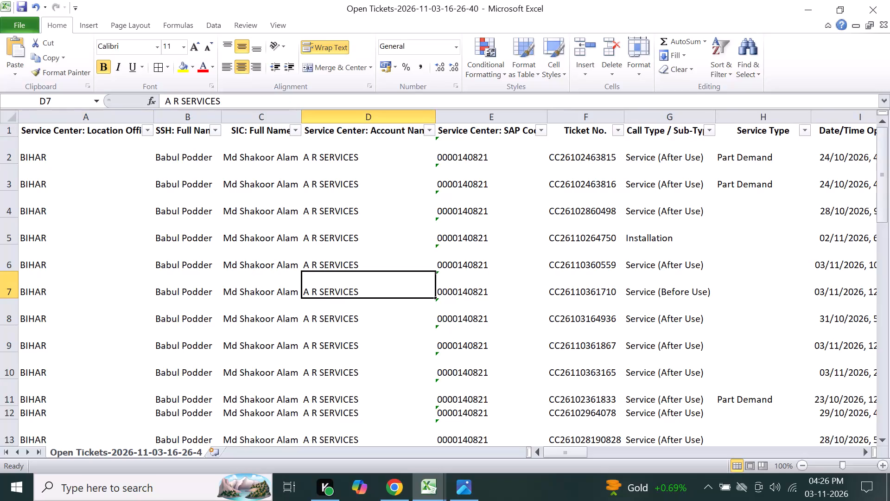
Delete the Location Office, SSH Full Name, SIC Full Name, SAP Code and Service Type columns from the open tickets sheet.
{"action": "left_click_drag", "start_coordinate": [89, 118], "coordinate": [273, 159]}
{"action": "right_click", "coordinate": [207, 202]}
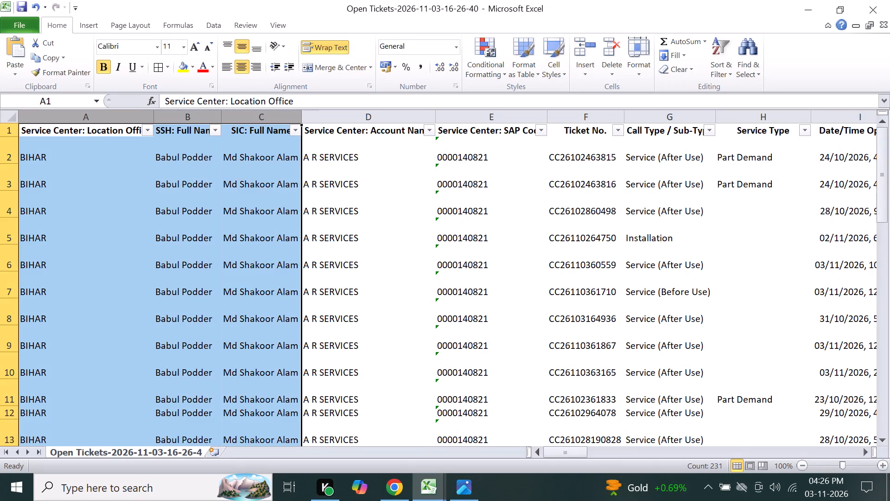
{"action": "left_click", "coordinate": [229, 308]}
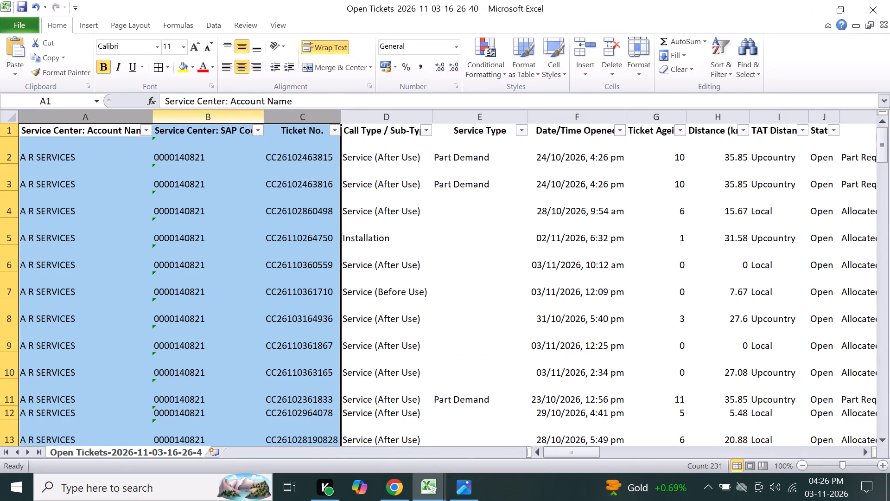
{"action": "left_click", "coordinate": [181, 117]}
{"action": "right_click", "coordinate": [181, 117]}
{"action": "left_click", "coordinate": [216, 222]}
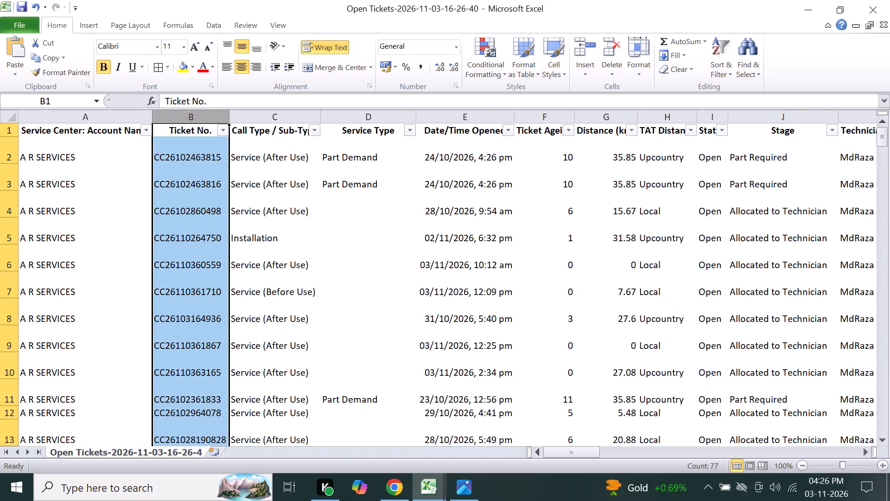
{"action": "left_click", "coordinate": [367, 116]}
{"action": "right_click", "coordinate": [367, 116]}
{"action": "left_click", "coordinate": [381, 221]}
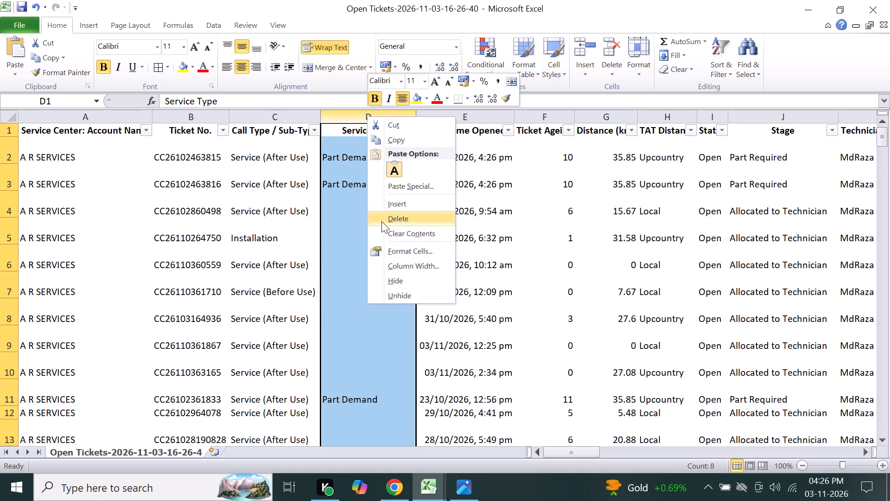
Delete the Distance, TAT Distance, Status, Technician Observation, Check-In Datetime and Product Group columns.
{"action": "left_click_drag", "start_coordinate": [527, 116], "coordinate": [619, 169]}
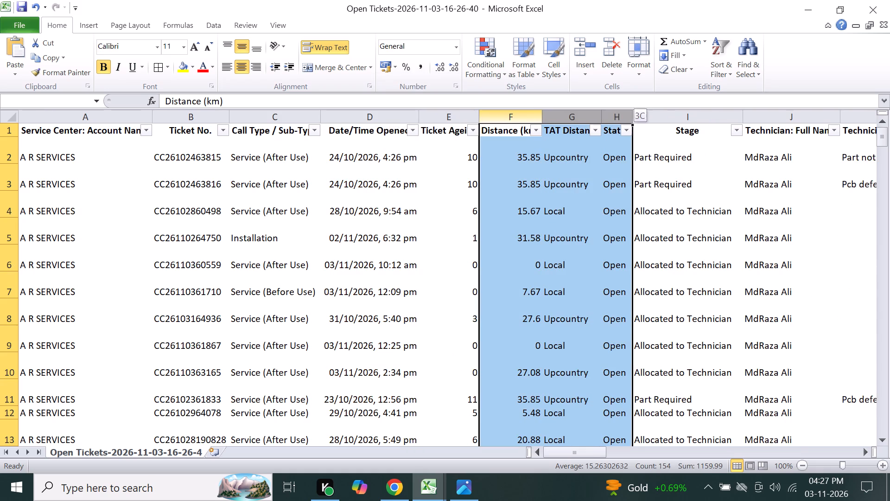
{"action": "left_click_drag", "start_coordinate": [619, 169], "coordinate": [619, 170]}
{"action": "right_click", "coordinate": [566, 199]}
{"action": "left_click", "coordinate": [597, 303]}
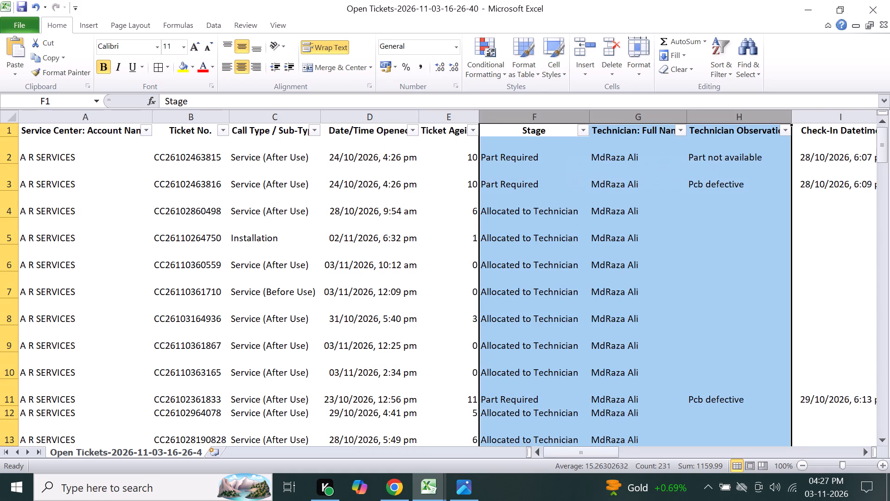
{"action": "left_click_drag", "start_coordinate": [723, 112], "coordinate": [301, 226]}
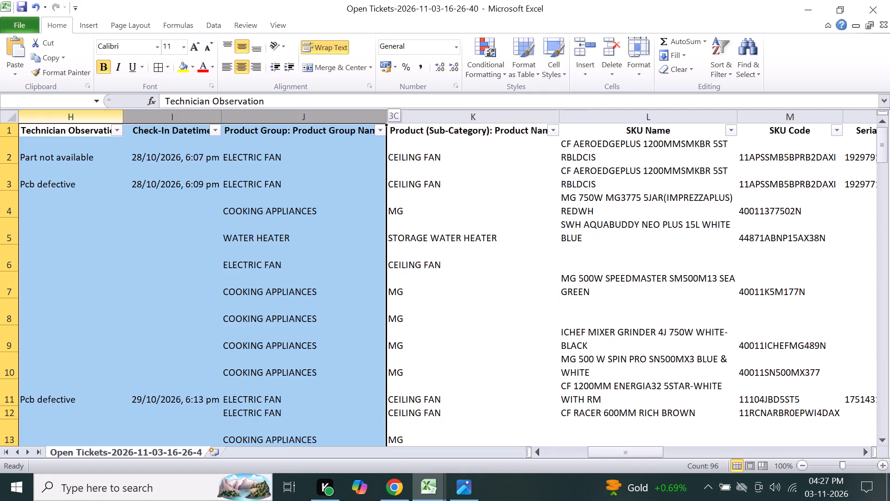
{"action": "left_click_drag", "start_coordinate": [301, 226], "coordinate": [289, 227]}
{"action": "right_click", "coordinate": [242, 227]}
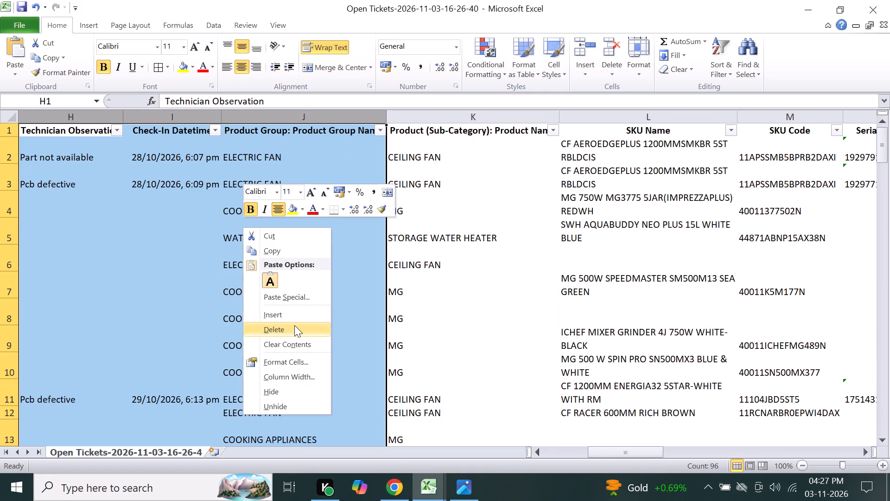
{"action": "left_click", "coordinate": [294, 325]}
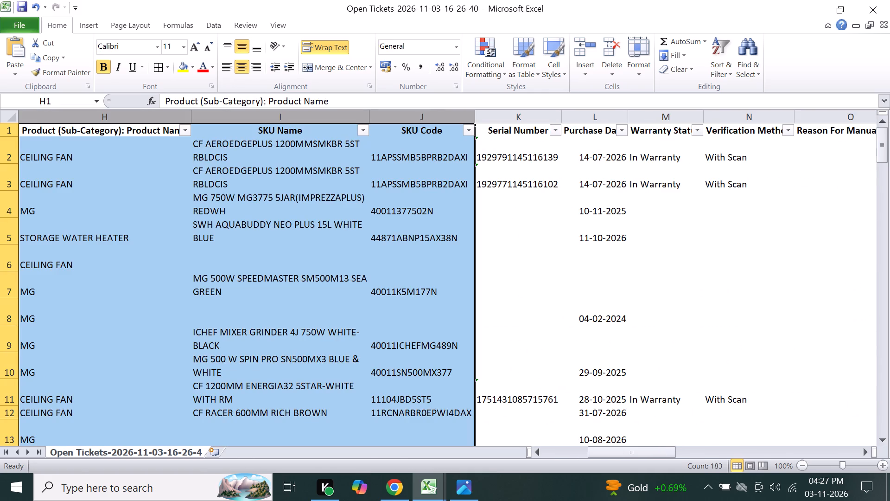
Delete all columns from SKU Code up to the one before the contact's Full Name, and delete the contact's Email Id column.
{"action": "left_click", "coordinate": [434, 107]}
{"action": "left_click_drag", "start_coordinate": [417, 118], "coordinate": [774, 193]}
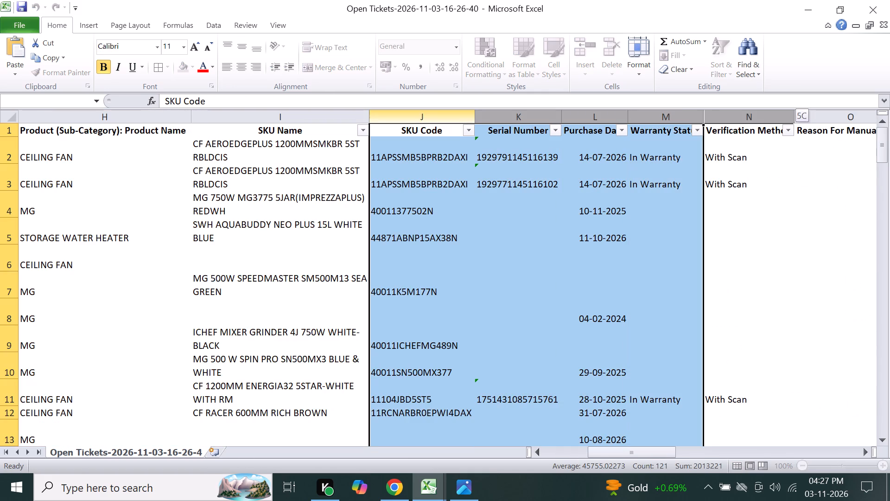
{"action": "left_click_drag", "start_coordinate": [774, 193], "coordinate": [454, 225]}
{"action": "right_click", "coordinate": [397, 225]}
{"action": "left_click", "coordinate": [432, 327]}
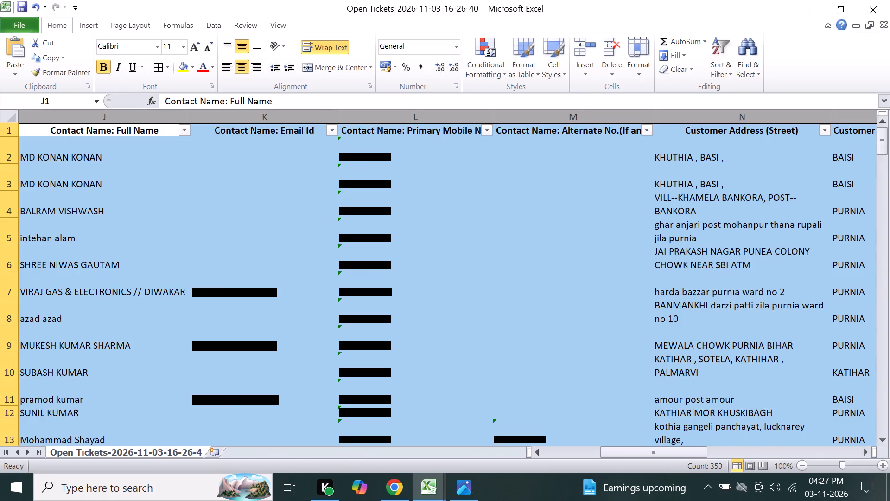
{"action": "left_click", "coordinate": [271, 118]}
{"action": "right_click", "coordinate": [271, 118]}
{"action": "left_click", "coordinate": [309, 217]}
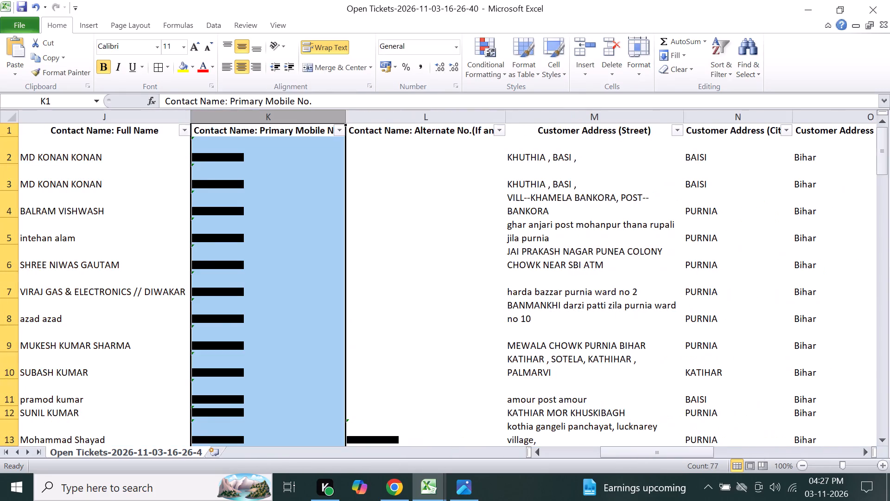
Delete all columns from Reminder Count through Replacement Reason, located between the customer ZIP/Postal Code and Remark columns.
{"action": "left_click_drag", "start_coordinate": [610, 450], "coordinate": [615, 450]}
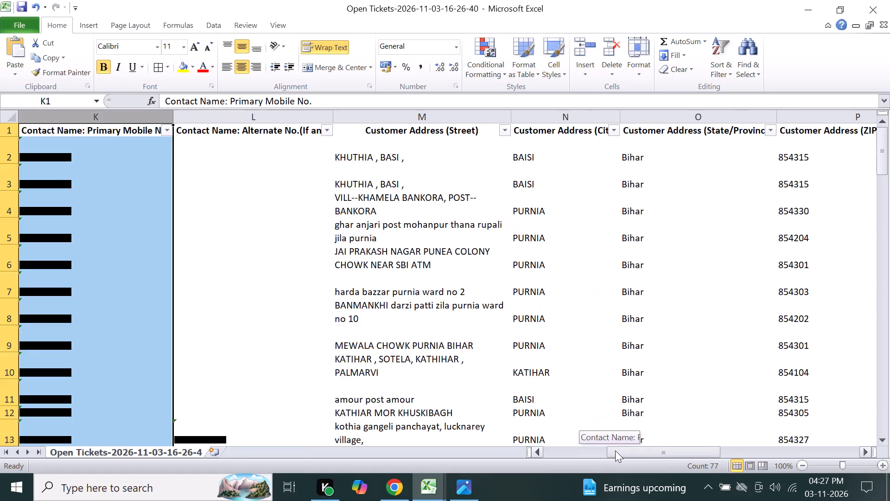
{"action": "left_click_drag", "start_coordinate": [615, 450], "coordinate": [628, 451]}
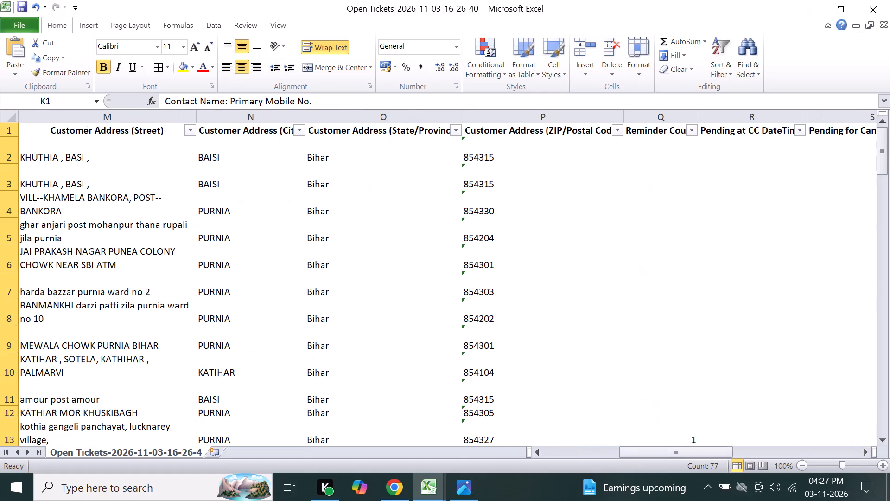
{"action": "left_click_drag", "start_coordinate": [655, 121], "coordinate": [861, 209]}
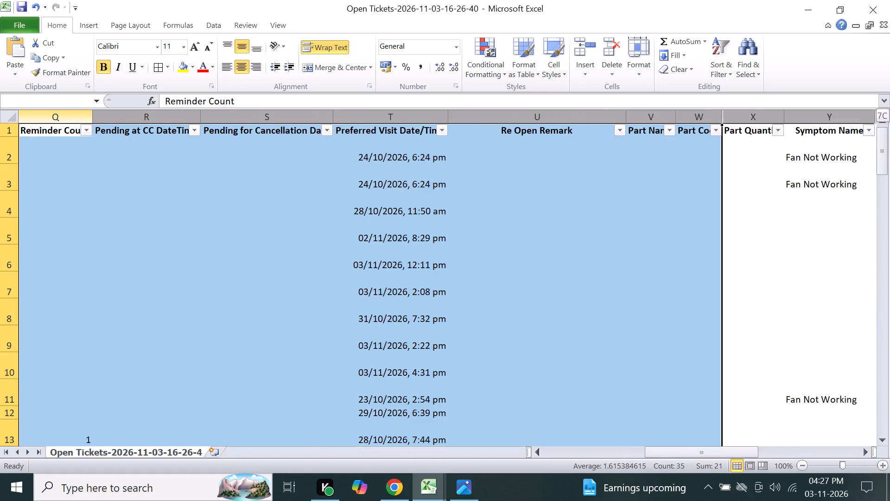
{"action": "left_click_drag", "start_coordinate": [861, 209], "coordinate": [862, 254]}
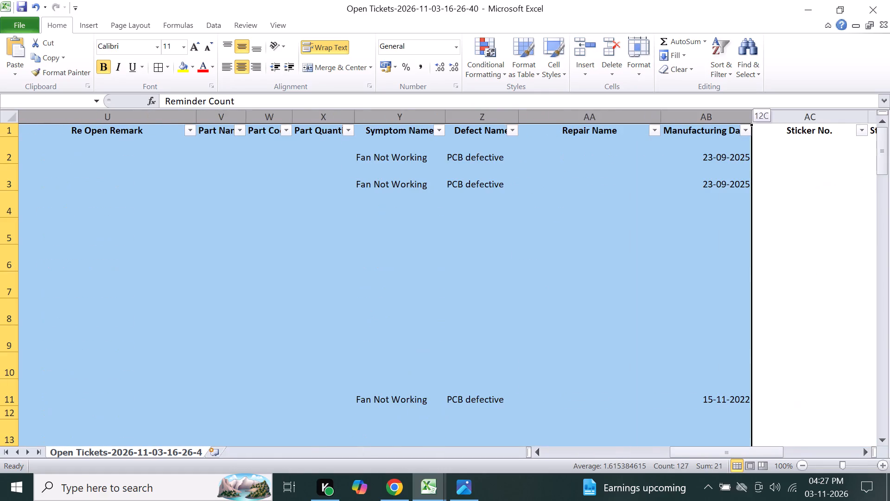
{"action": "left_click_drag", "start_coordinate": [862, 254], "coordinate": [498, 277]}
{"action": "right_click", "coordinate": [344, 231]}
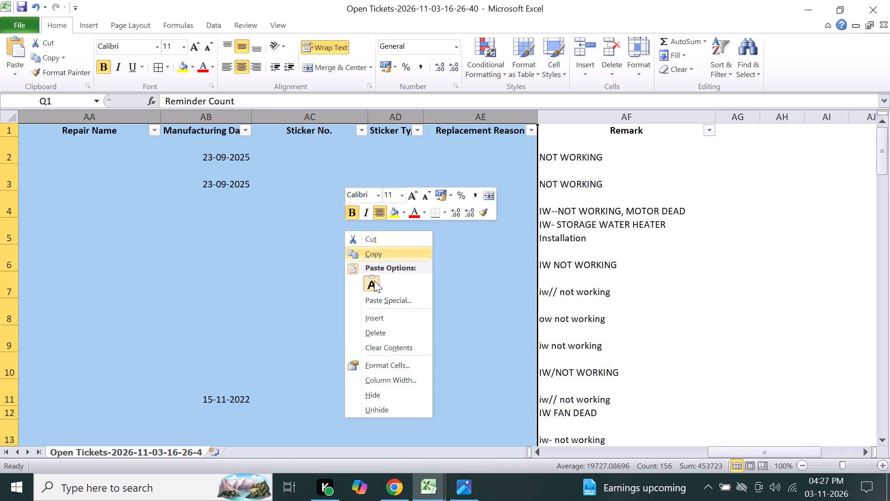
{"action": "left_click", "coordinate": [395, 337]}
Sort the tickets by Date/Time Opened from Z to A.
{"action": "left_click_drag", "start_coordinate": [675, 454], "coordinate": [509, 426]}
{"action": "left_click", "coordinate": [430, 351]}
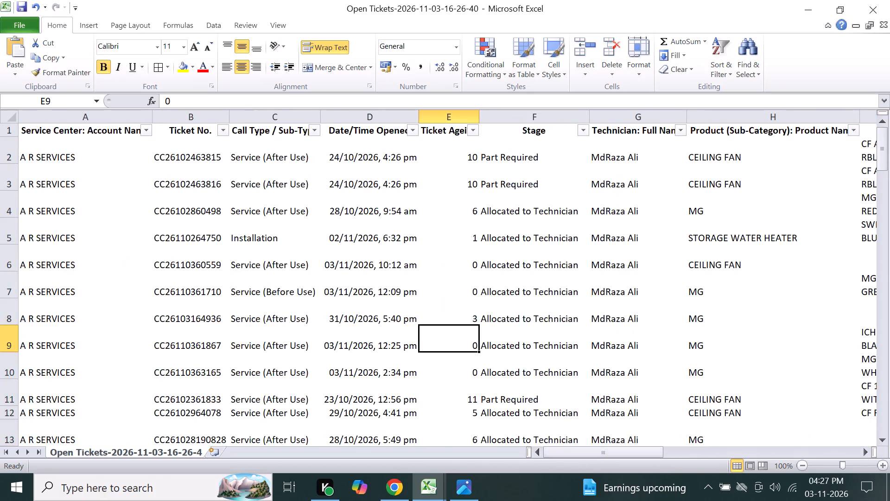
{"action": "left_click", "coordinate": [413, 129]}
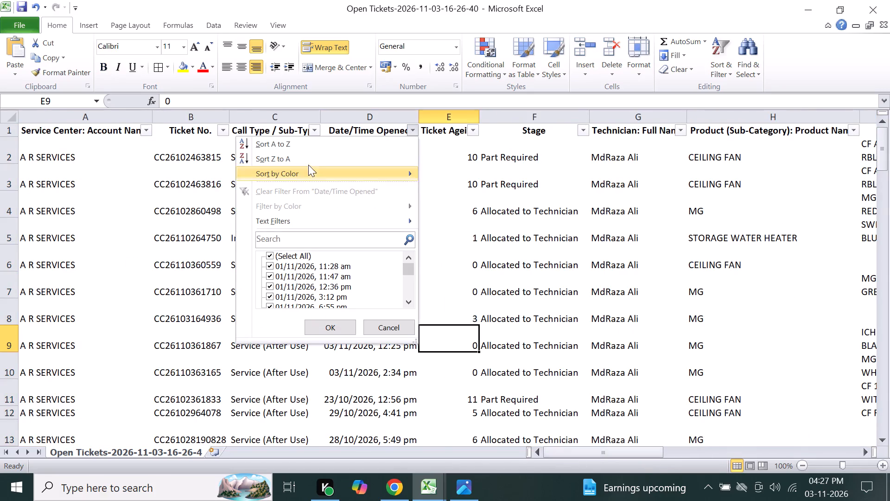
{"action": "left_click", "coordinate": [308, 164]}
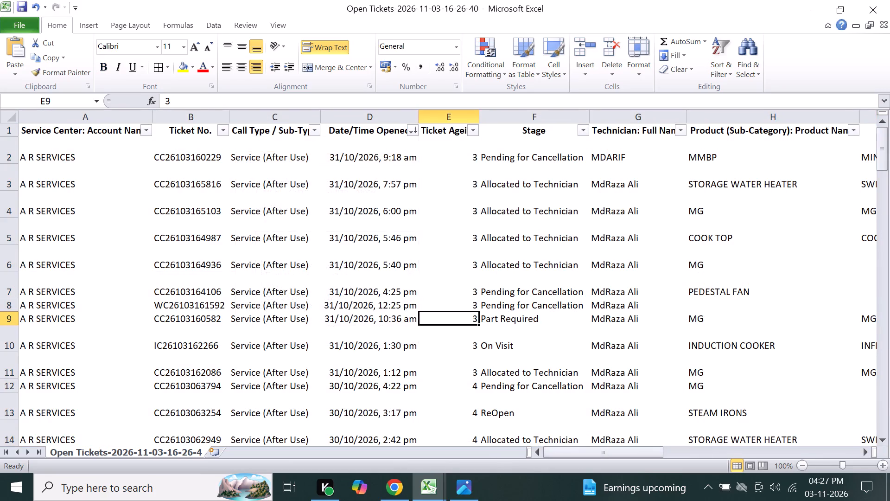
Sort the tickets by Date/Time Opened from A to Z, and then by Ticket Ageing from smallest to largest.
{"action": "left_click", "coordinate": [413, 130]}
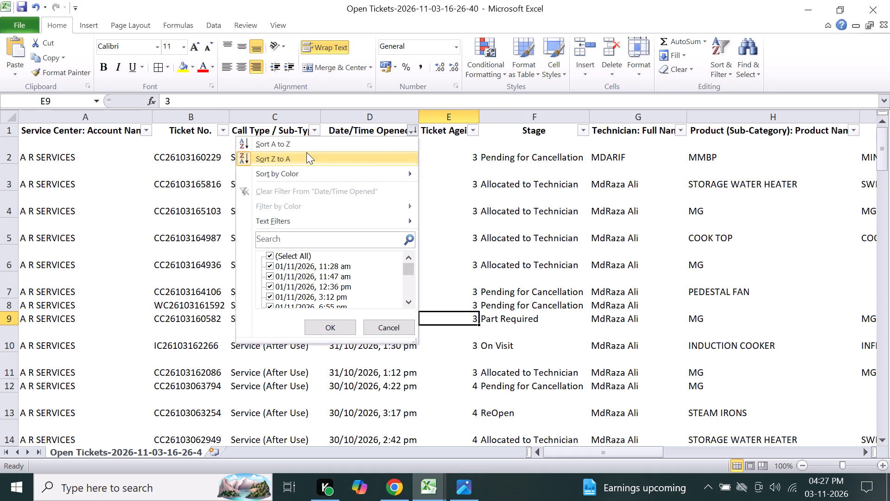
{"action": "left_click", "coordinate": [310, 149]}
{"action": "left_click", "coordinate": [378, 167]}
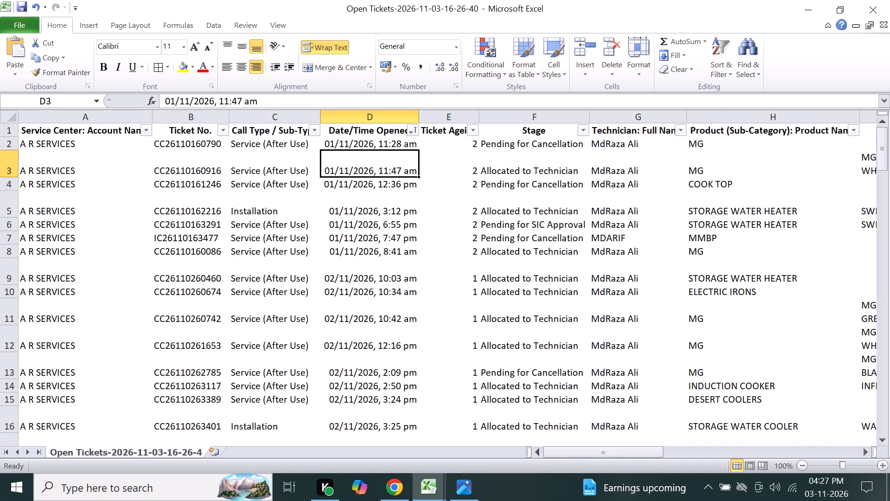
{"action": "left_click", "coordinate": [473, 133]}
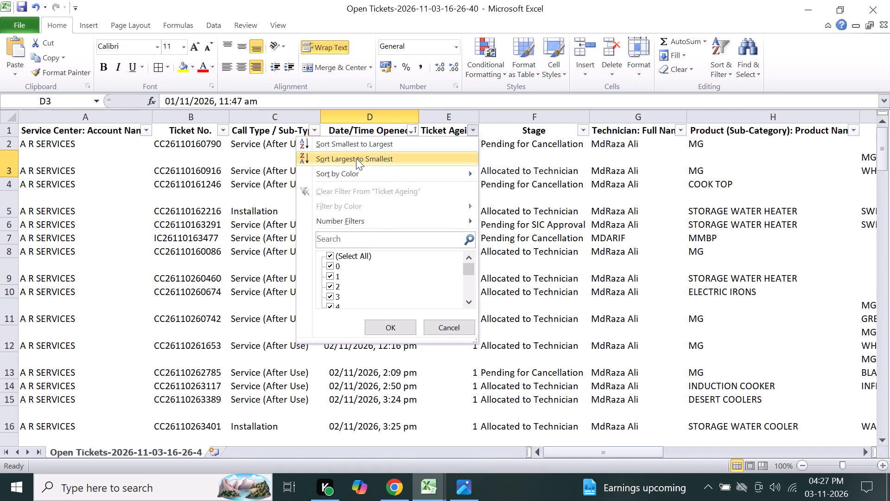
{"action": "left_click", "coordinate": [366, 144]}
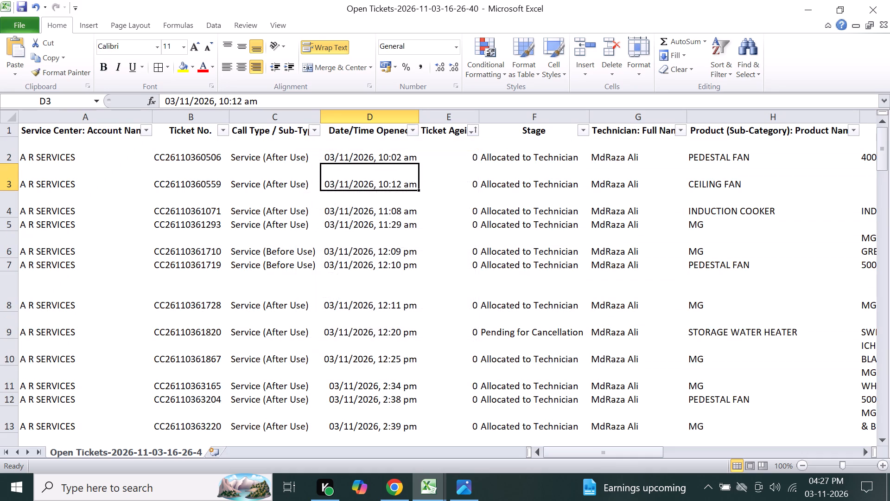
Filter the Stage column to show only the ReOpen tickets.
{"action": "left_click", "coordinate": [513, 193]}
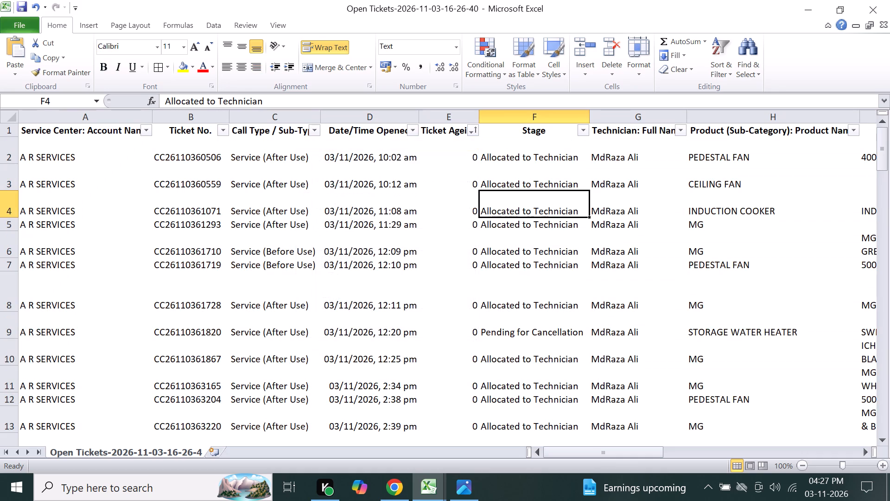
{"action": "left_click", "coordinate": [581, 129]}
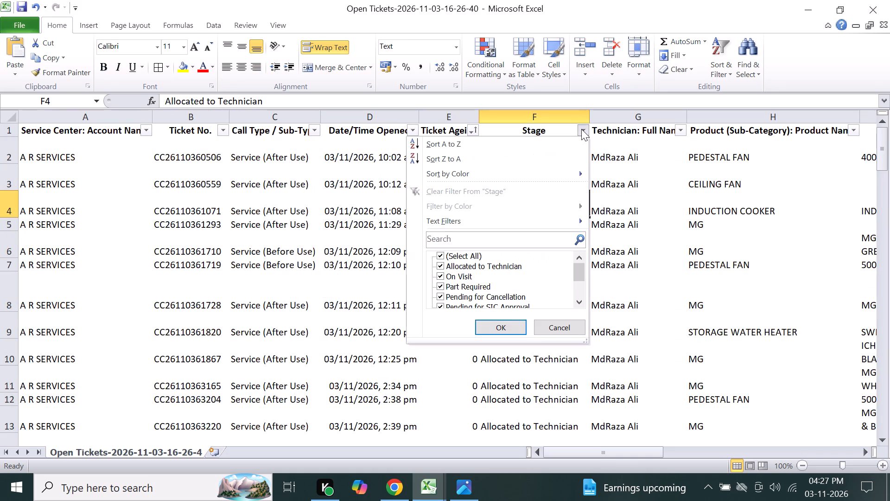
{"action": "left_click", "coordinate": [455, 255]}
{"action": "scroll", "coordinate": [452, 279], "scroll_direction": "down", "scroll_amount": 2}
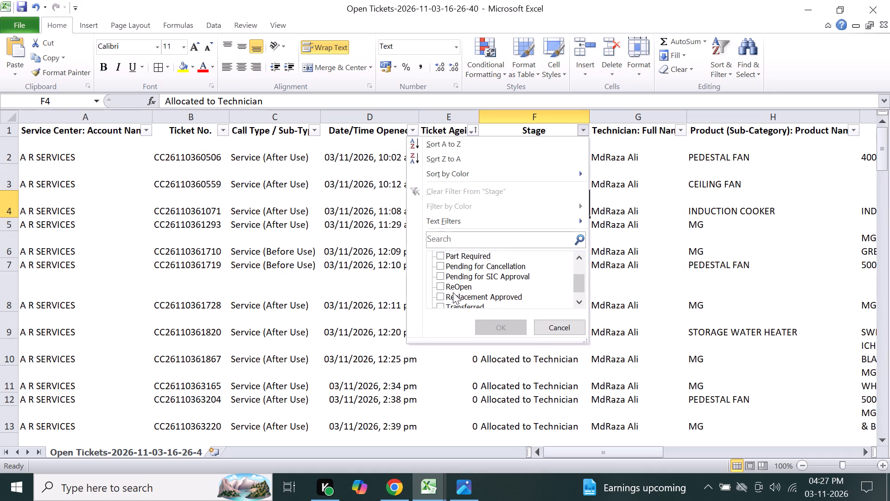
{"action": "left_click", "coordinate": [450, 285]}
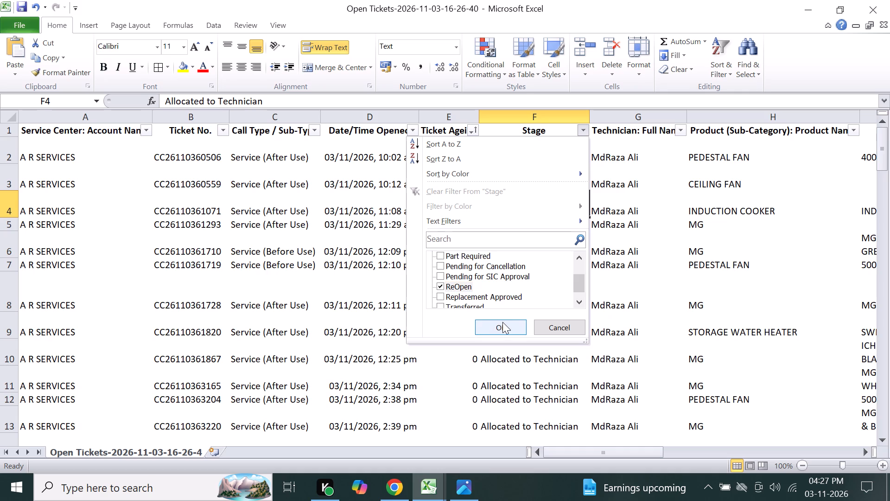
{"action": "left_click", "coordinate": [502, 322]}
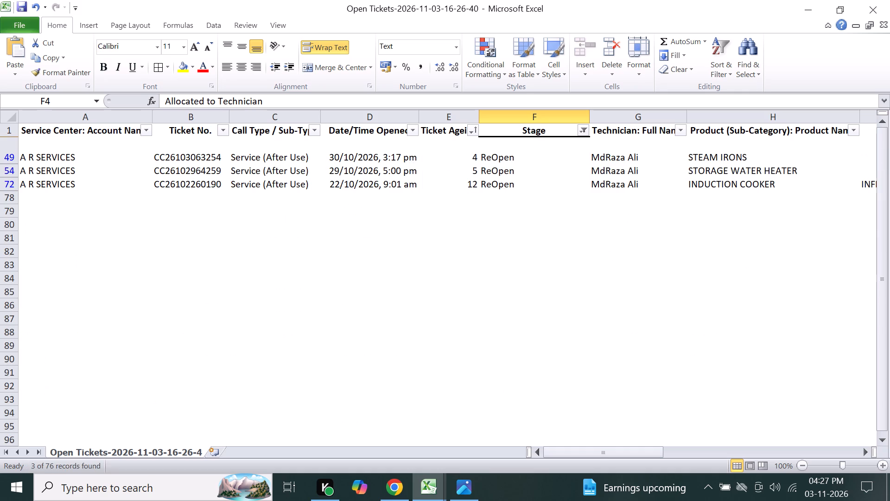
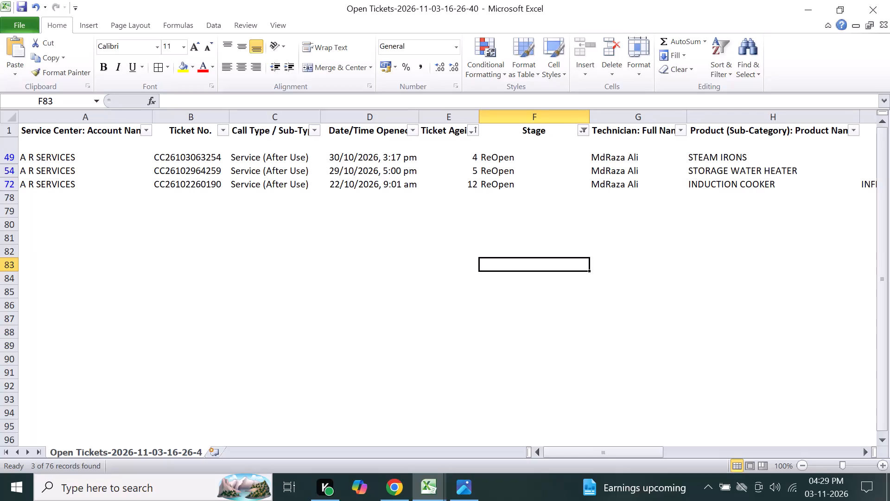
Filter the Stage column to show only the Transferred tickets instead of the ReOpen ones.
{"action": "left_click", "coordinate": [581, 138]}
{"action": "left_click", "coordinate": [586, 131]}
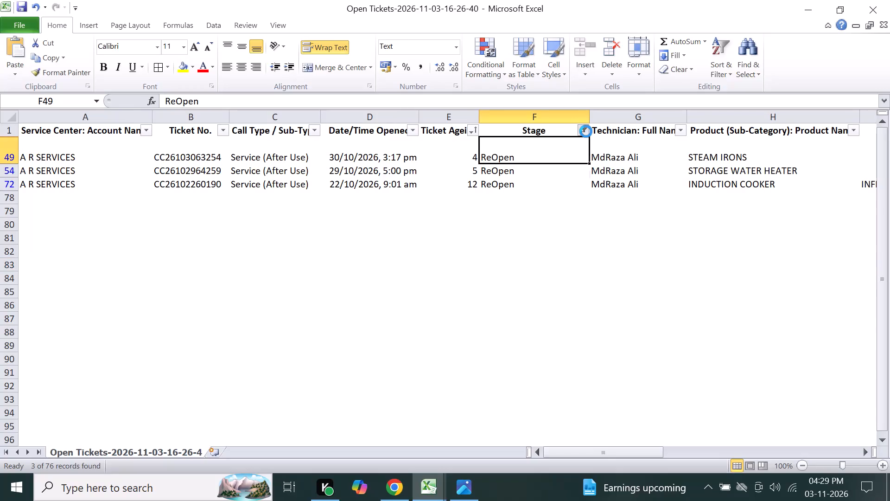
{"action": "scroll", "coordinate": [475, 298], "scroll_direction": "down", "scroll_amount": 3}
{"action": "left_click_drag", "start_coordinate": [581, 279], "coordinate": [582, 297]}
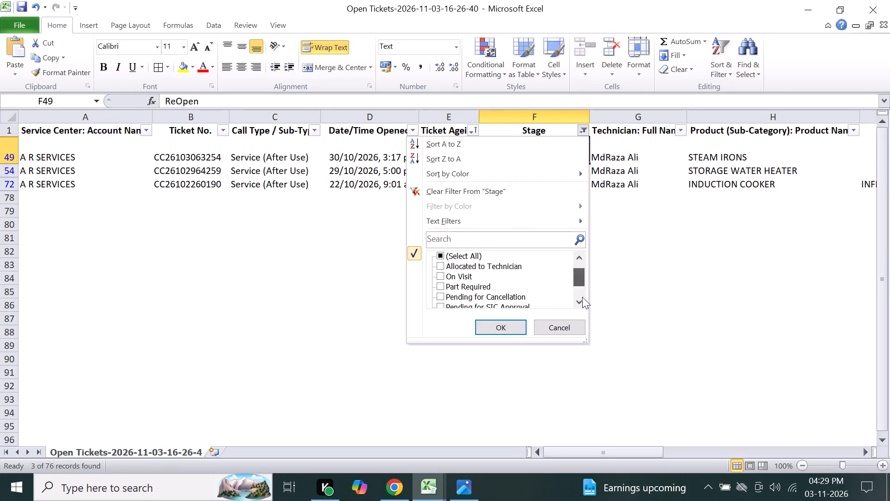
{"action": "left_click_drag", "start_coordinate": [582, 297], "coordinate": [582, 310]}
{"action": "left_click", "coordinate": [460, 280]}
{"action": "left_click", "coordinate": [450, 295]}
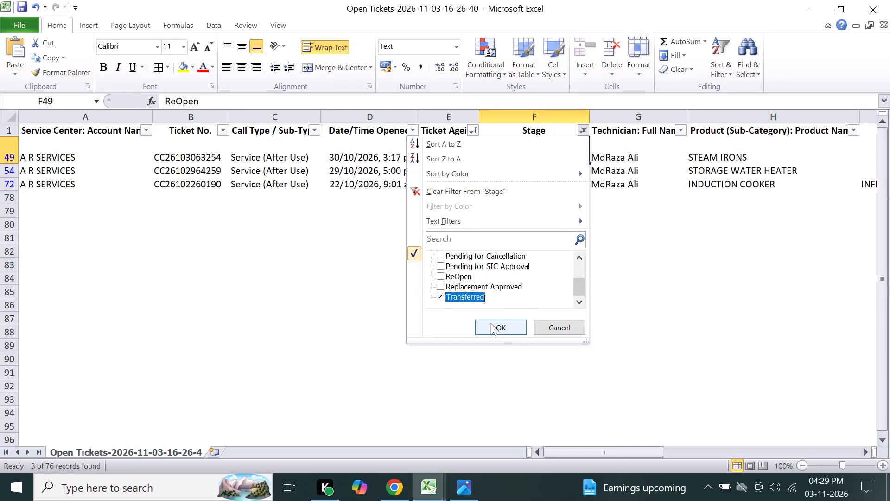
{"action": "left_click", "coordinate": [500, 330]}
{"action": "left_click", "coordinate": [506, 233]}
Filter the Stage column to show only the Allocated to Technician tickets, leaving Transferred unselected.
{"action": "left_click", "coordinate": [585, 135]}
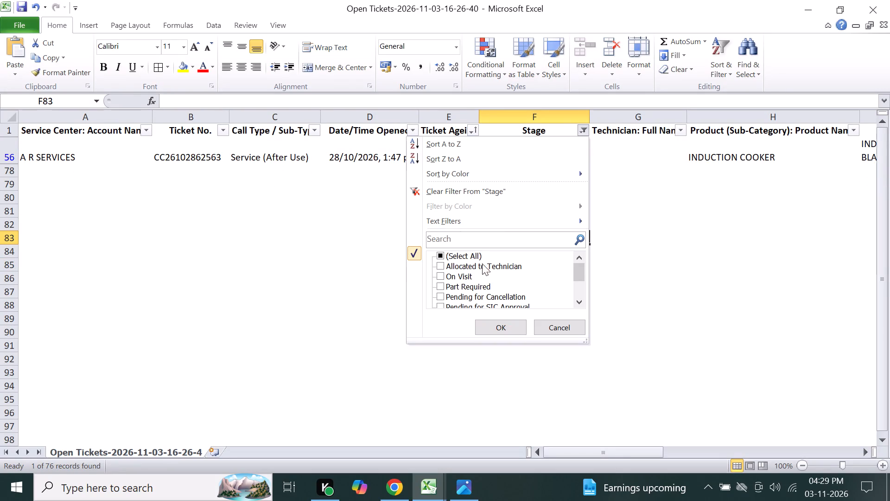
{"action": "left_click", "coordinate": [481, 283]}
{"action": "left_click_drag", "start_coordinate": [578, 280], "coordinate": [578, 301]}
{"action": "left_click", "coordinate": [468, 294]}
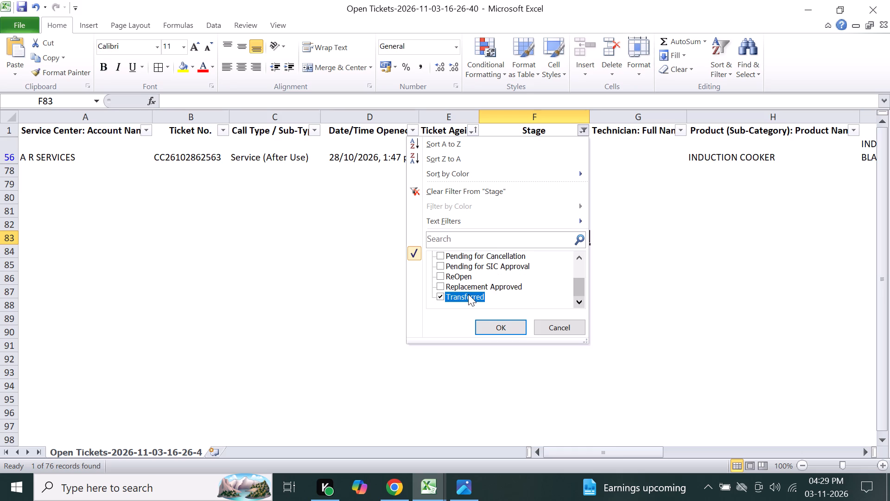
{"action": "scroll", "coordinate": [459, 276], "scroll_direction": "up", "scroll_amount": 4}
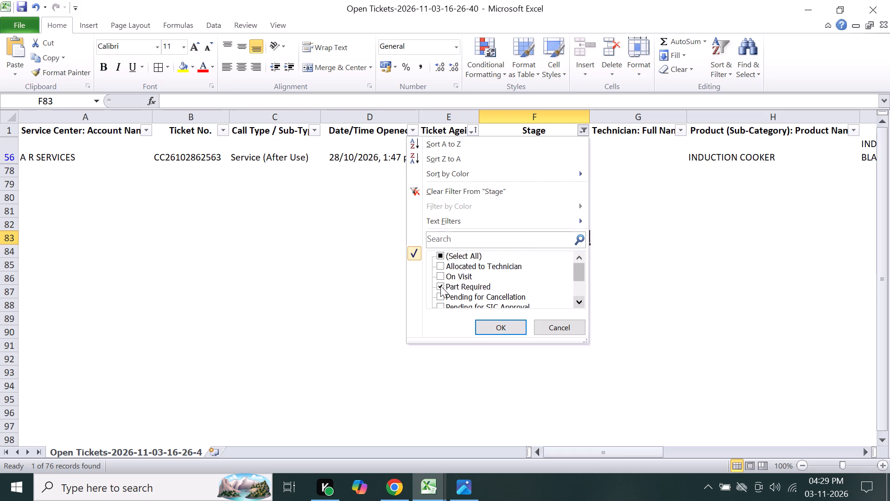
{"action": "left_click", "coordinate": [440, 286]}
{"action": "left_click", "coordinate": [439, 265]}
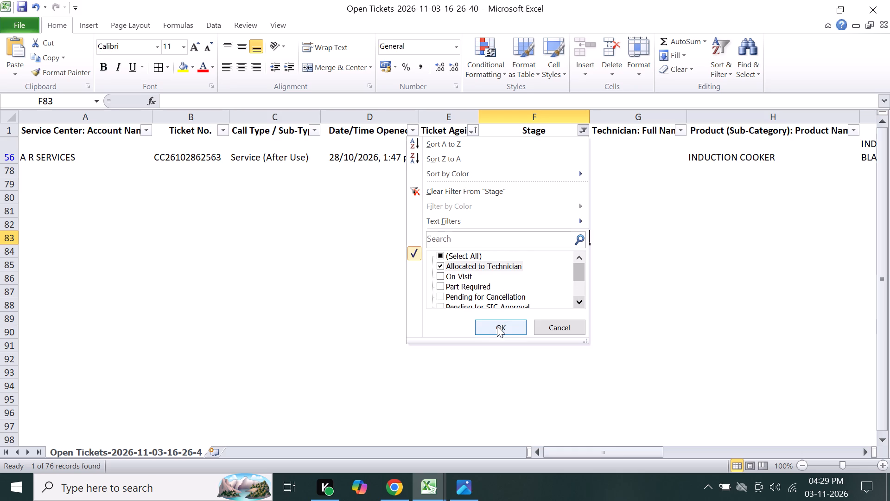
{"action": "left_click", "coordinate": [498, 326]}
{"action": "left_click", "coordinate": [535, 115]}
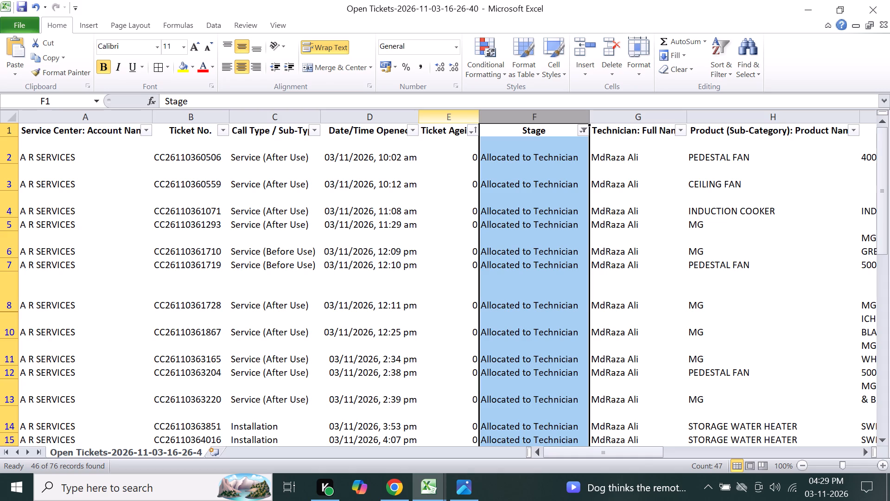
{"action": "left_click", "coordinate": [448, 121]}
{"action": "left_click", "coordinate": [534, 175]}
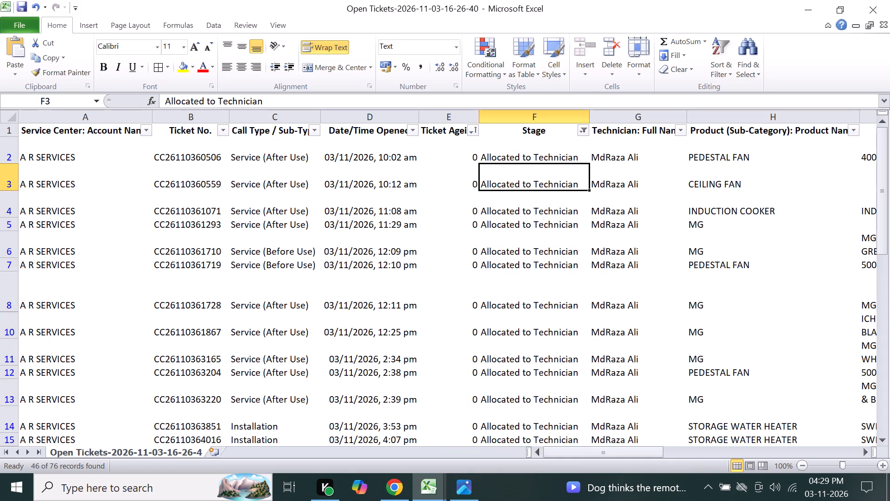
{"action": "scroll", "coordinate": [389, 242], "scroll_direction": "down", "scroll_amount": 1}
{"action": "scroll", "coordinate": [380, 328], "scroll_direction": "down", "scroll_amount": 1}
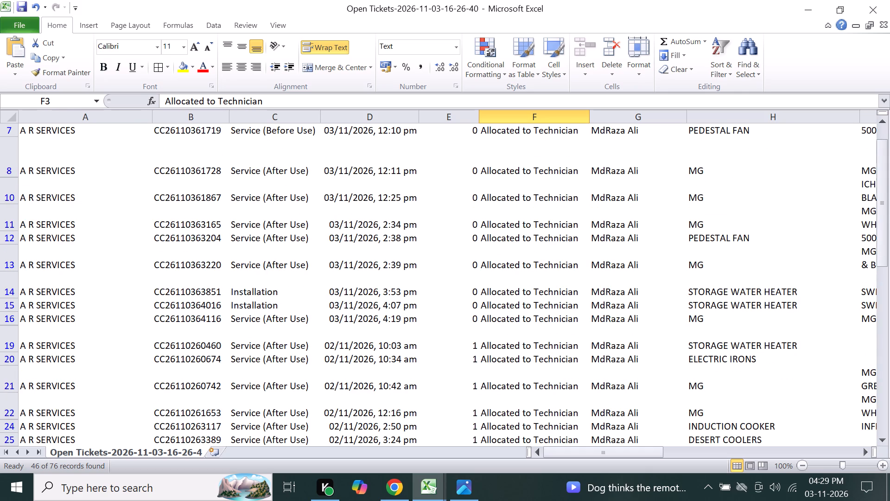
{"action": "left_click_drag", "start_coordinate": [0, 306], "coordinate": [1, 315]}
{"action": "right_click", "coordinate": [8, 312]}
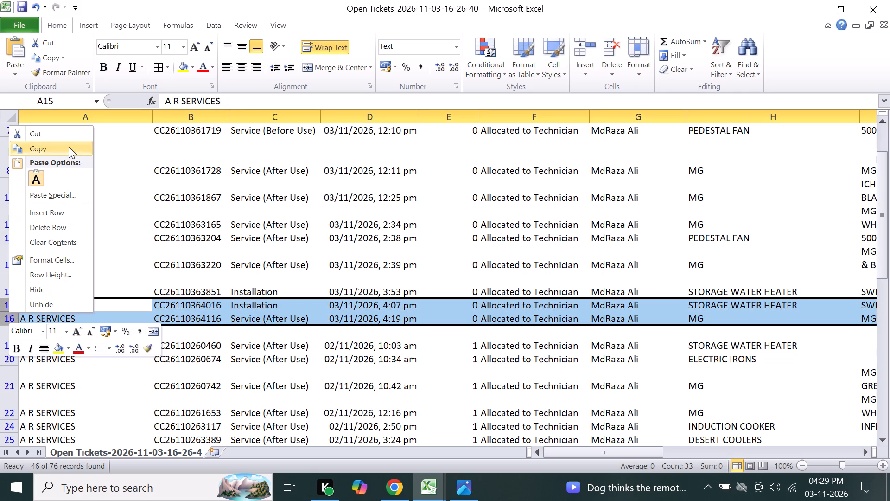
{"action": "left_click", "coordinate": [69, 146]}
Switch to the ar services Google Sheet and paste the copied tickets into the first empty row of the october 2026 sheet.
{"action": "left_click", "coordinate": [388, 482]}
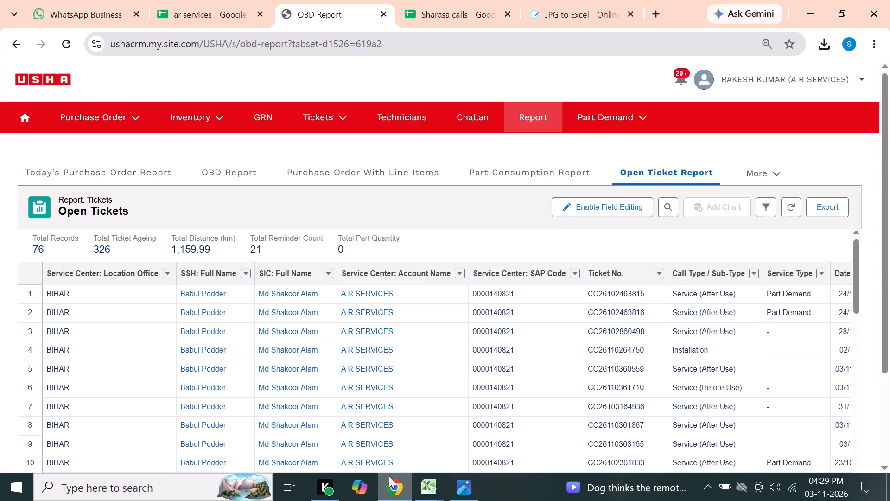
{"action": "left_click", "coordinate": [239, 11]}
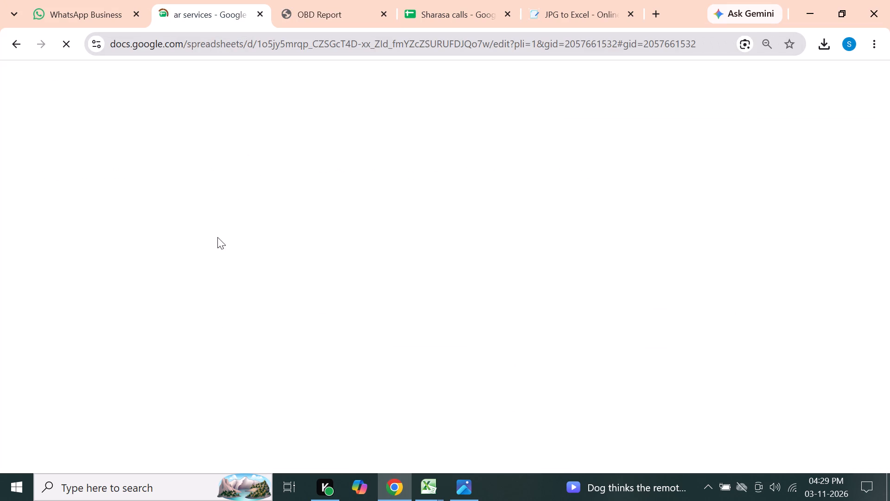
{"action": "scroll", "coordinate": [150, 329], "scroll_direction": "down", "scroll_amount": 7}
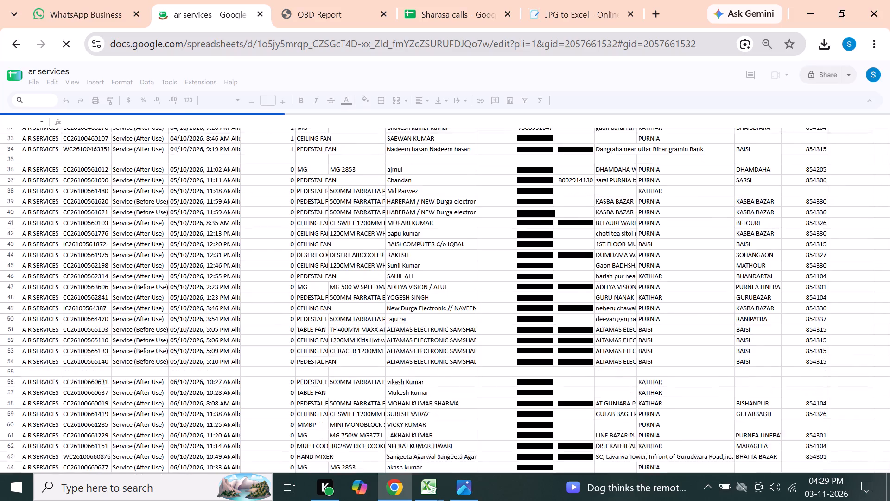
{"action": "scroll", "coordinate": [149, 333], "scroll_direction": "down", "scroll_amount": 14}
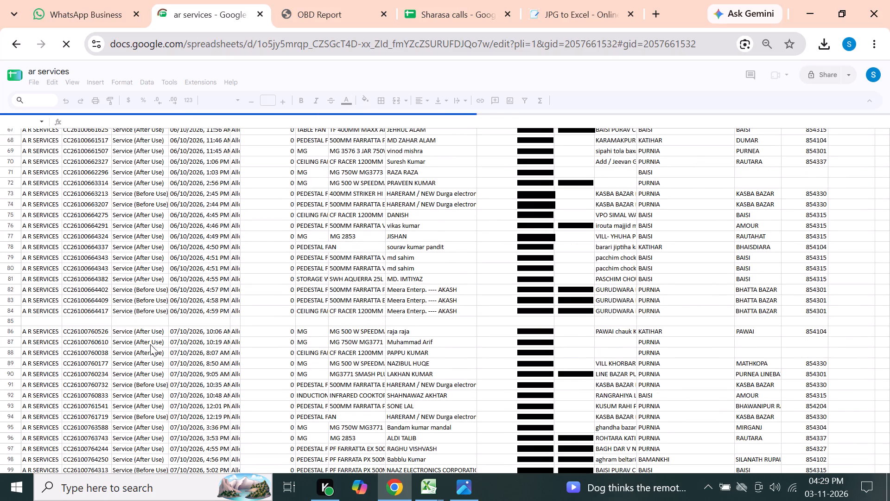
{"action": "scroll", "coordinate": [150, 344], "scroll_direction": "down", "scroll_amount": 13}
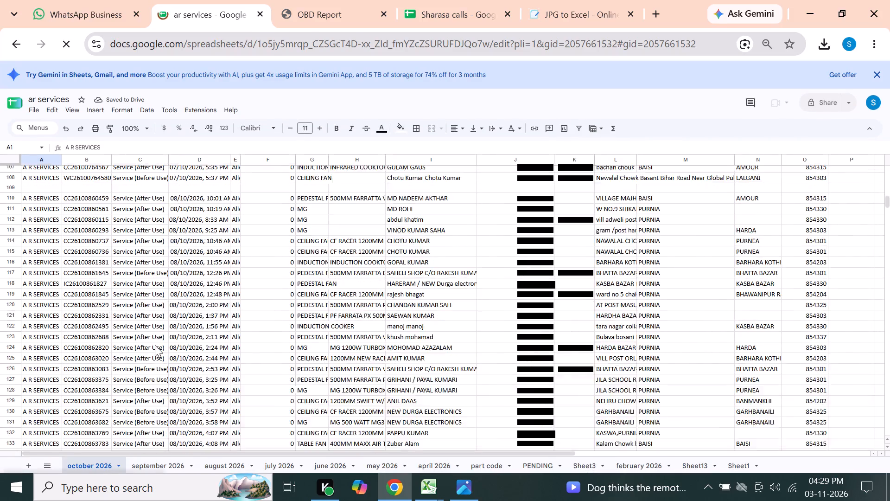
{"action": "scroll", "coordinate": [155, 345], "scroll_direction": "up", "scroll_amount": 1}
{"action": "scroll", "coordinate": [155, 345], "scroll_direction": "down", "scroll_amount": 13}
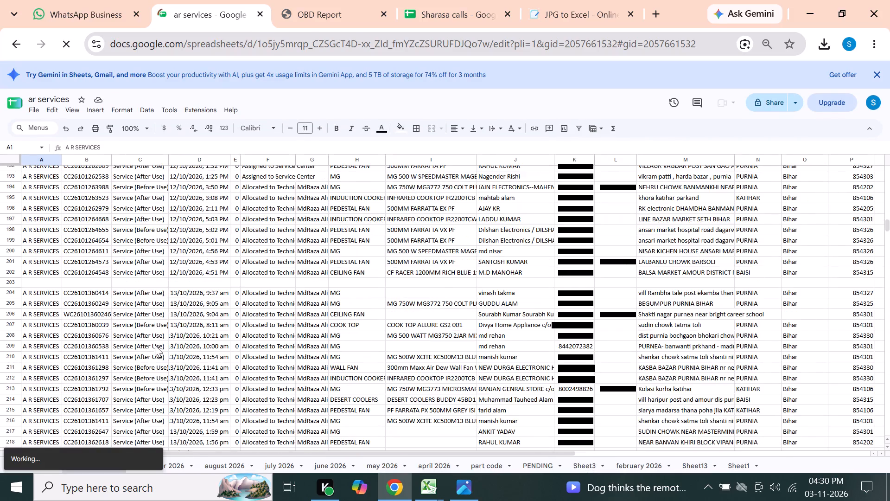
{"action": "scroll", "coordinate": [155, 345], "scroll_direction": "down", "scroll_amount": 18}
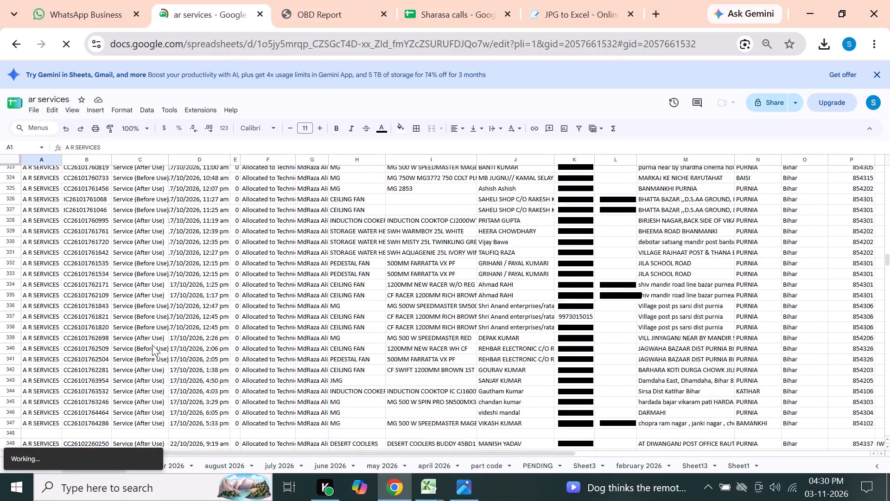
{"action": "scroll", "coordinate": [151, 345], "scroll_direction": "down", "scroll_amount": 17}
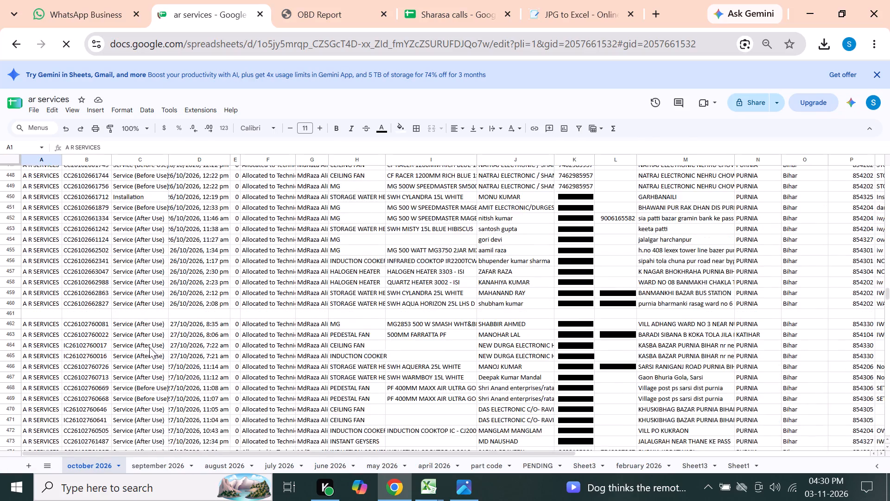
{"action": "scroll", "coordinate": [149, 347], "scroll_direction": "down", "scroll_amount": 8}
{"action": "scroll", "coordinate": [149, 347], "scroll_direction": "down", "scroll_amount": 15}
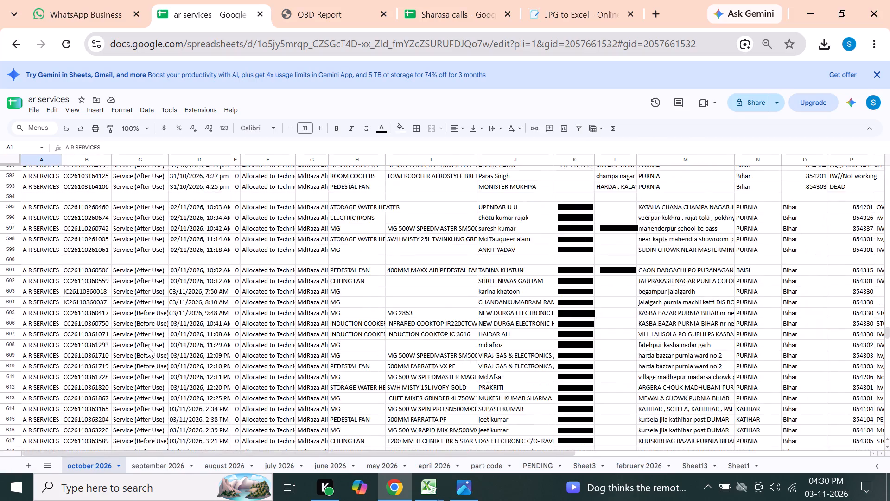
{"action": "scroll", "coordinate": [147, 347], "scroll_direction": "down", "scroll_amount": 4}
{"action": "scroll", "coordinate": [147, 347], "scroll_direction": "up", "scroll_amount": 3}
{"action": "left_click", "coordinate": [51, 335]}
{"action": "right_click", "coordinate": [51, 335]}
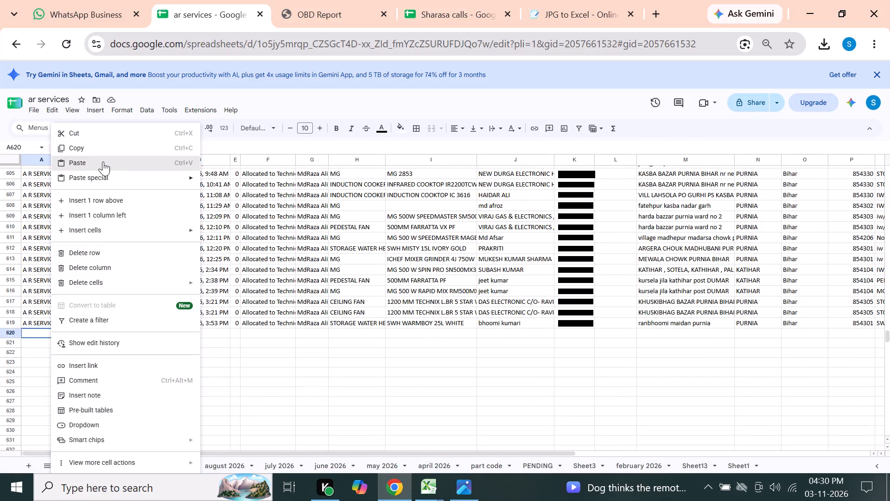
{"action": "left_click", "coordinate": [103, 161]}
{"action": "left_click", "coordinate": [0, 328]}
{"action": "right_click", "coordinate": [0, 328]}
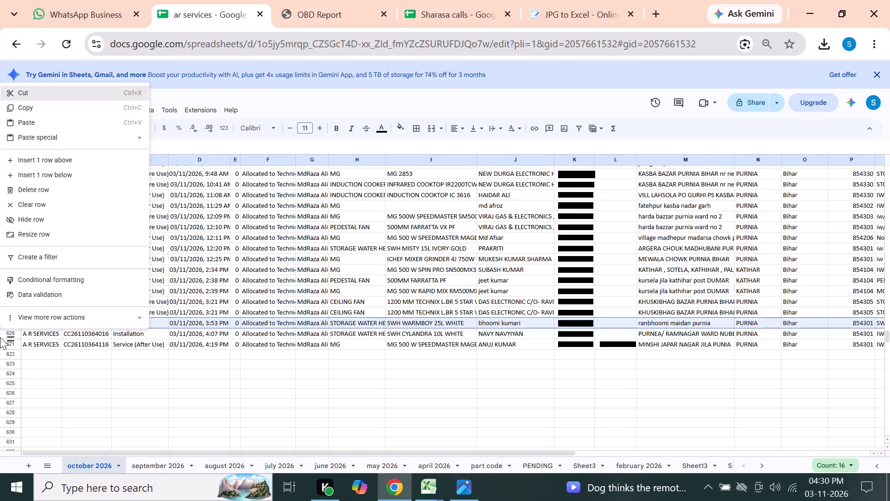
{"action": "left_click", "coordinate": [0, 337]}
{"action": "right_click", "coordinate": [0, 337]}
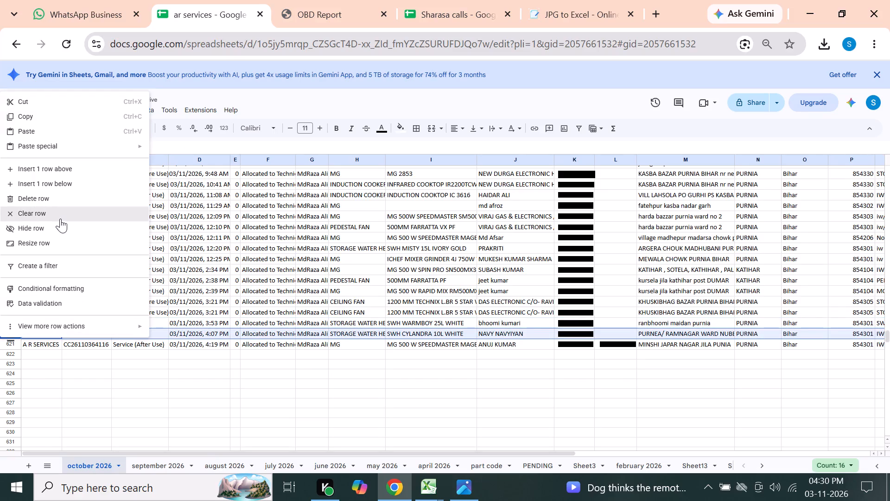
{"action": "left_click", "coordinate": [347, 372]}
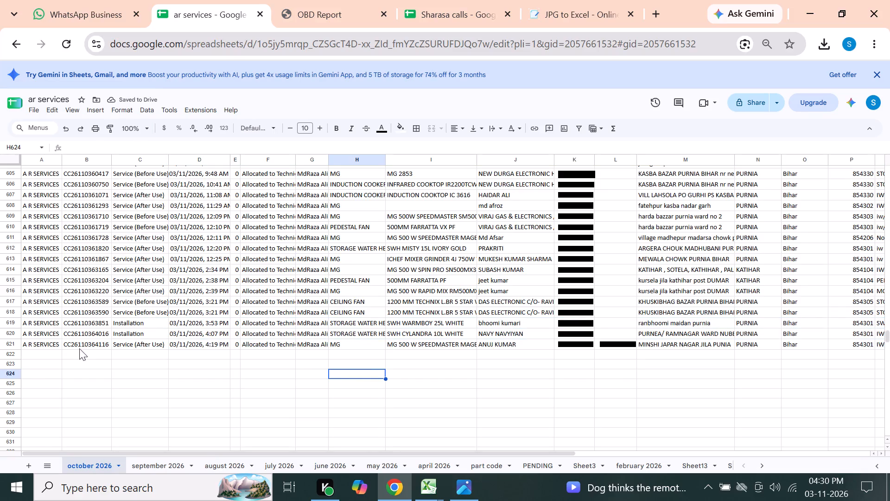
{"action": "left_click", "coordinate": [1, 344]}
{"action": "right_click", "coordinate": [0, 343]}
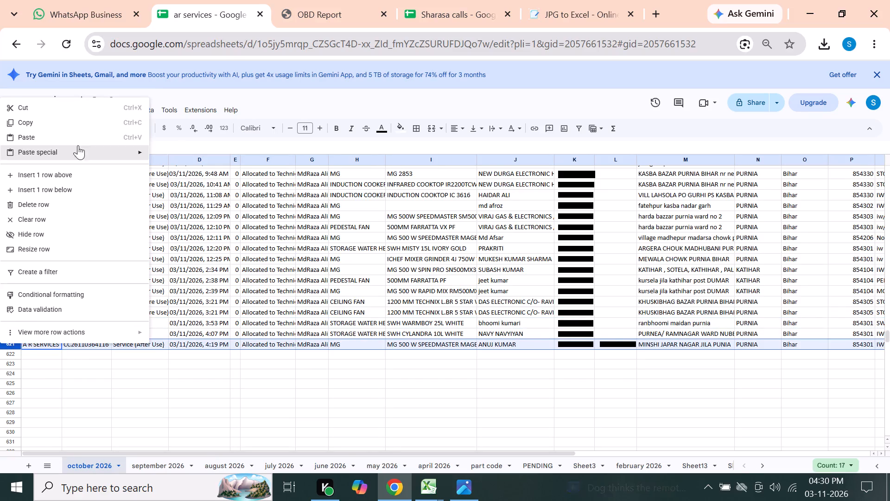